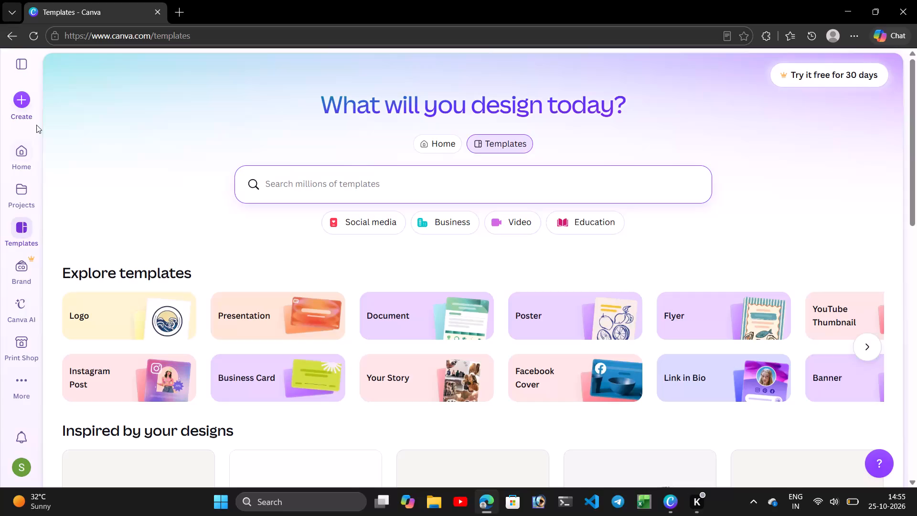
Create a new blank design in the Instagram Post (4:5, Portrait) format.
{"action": "left_click", "coordinate": [26, 106]}
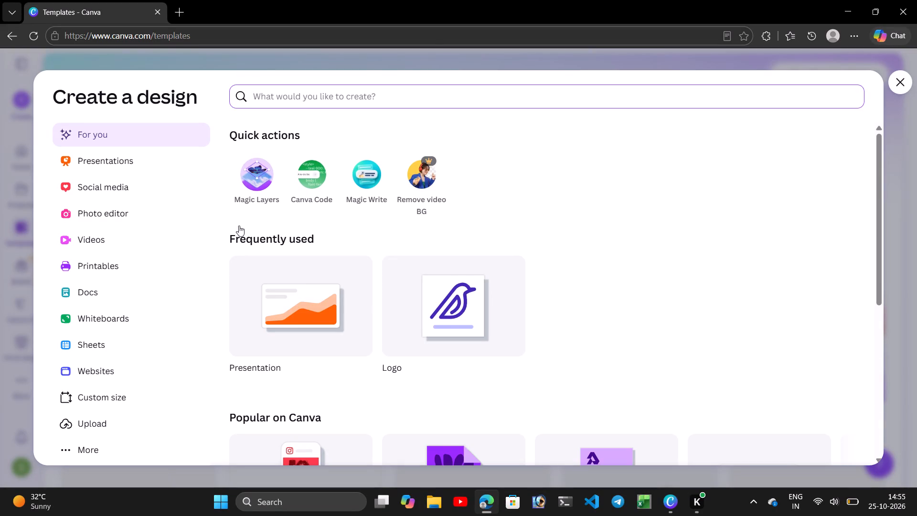
{"action": "scroll", "coordinate": [237, 226], "scroll_direction": "down", "scroll_amount": 6}
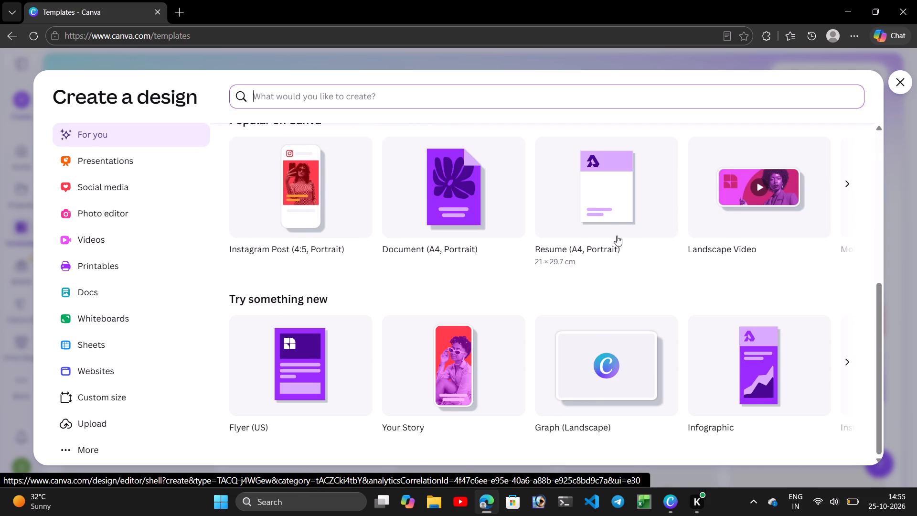
{"action": "left_click", "coordinate": [268, 204]}
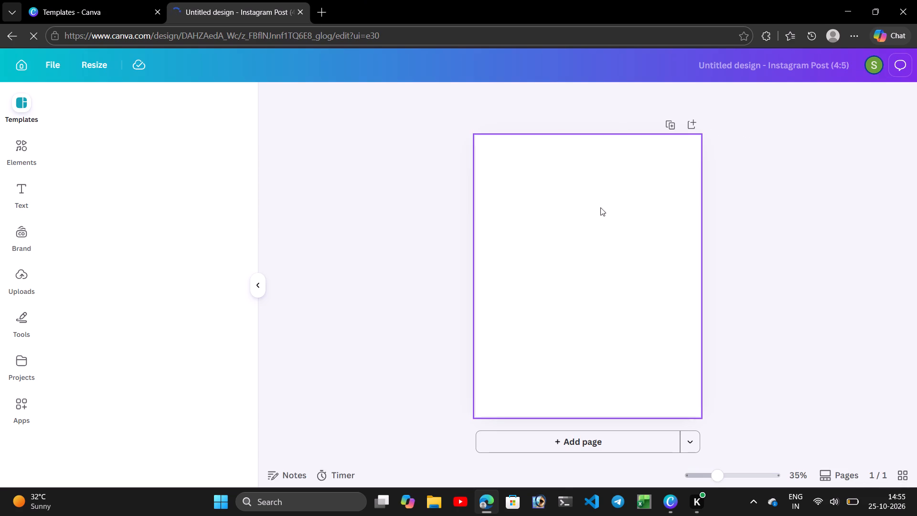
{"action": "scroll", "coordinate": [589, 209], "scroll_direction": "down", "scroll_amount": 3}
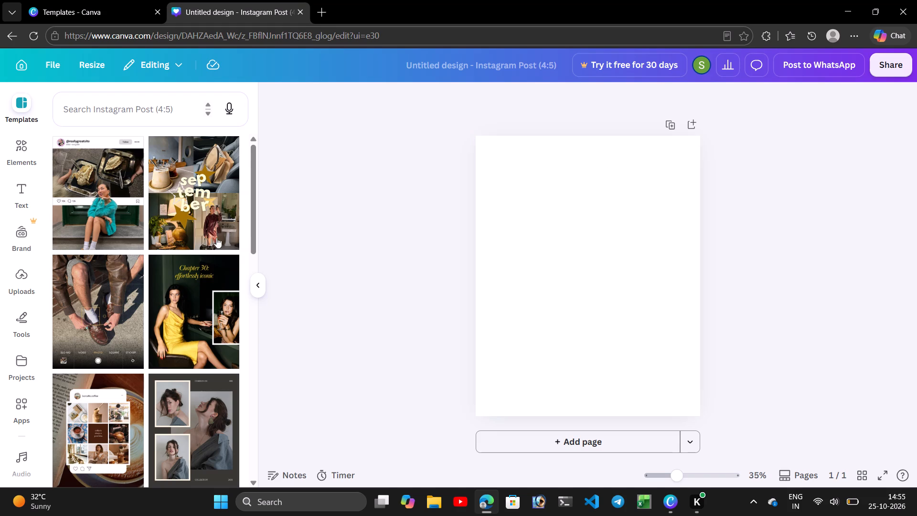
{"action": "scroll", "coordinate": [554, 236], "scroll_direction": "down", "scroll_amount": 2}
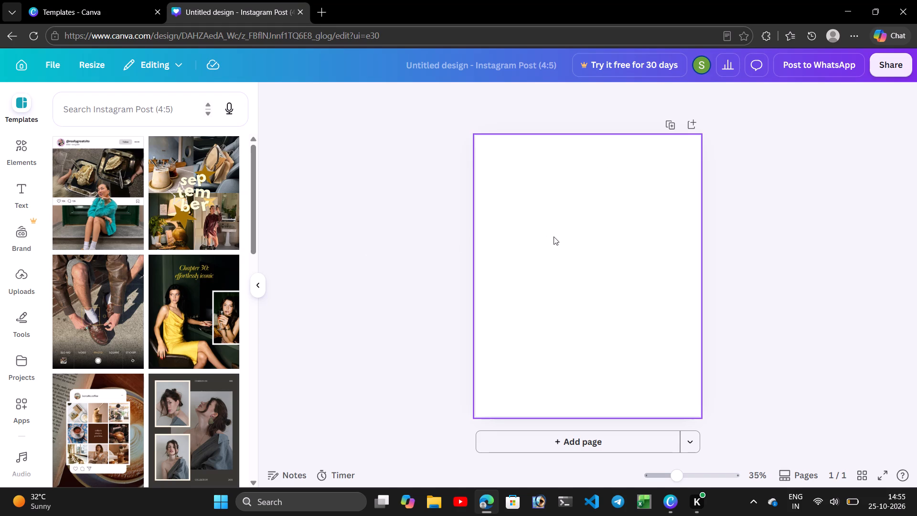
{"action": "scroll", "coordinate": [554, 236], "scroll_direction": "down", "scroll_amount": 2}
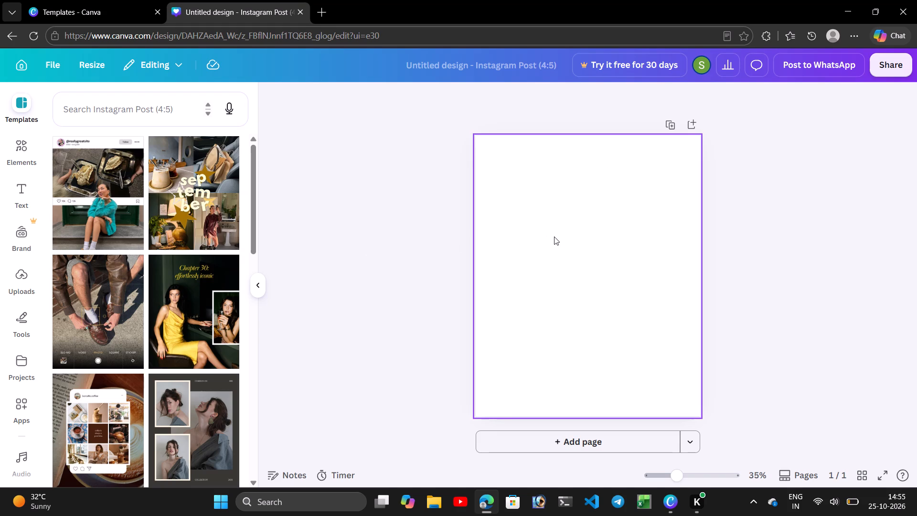
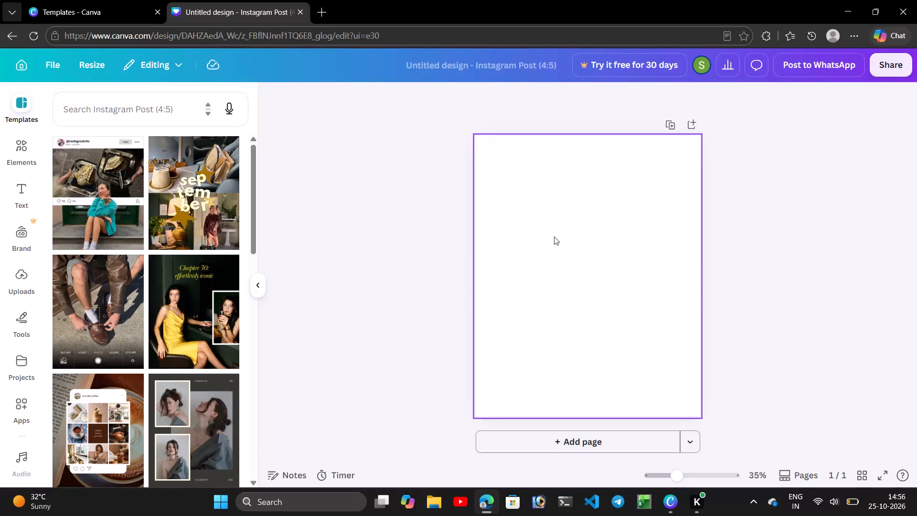
Browse the suggested Instagram Post (4:5) templates to look for a suitable layout for the blank page.
{"action": "scroll", "coordinate": [554, 236], "scroll_direction": "down", "scroll_amount": 3}
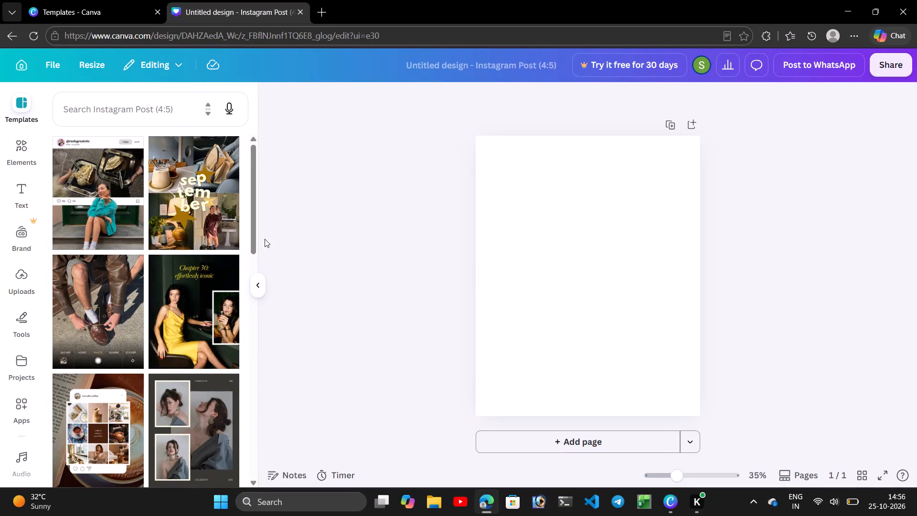
{"action": "scroll", "coordinate": [165, 236], "scroll_direction": "down", "scroll_amount": 6}
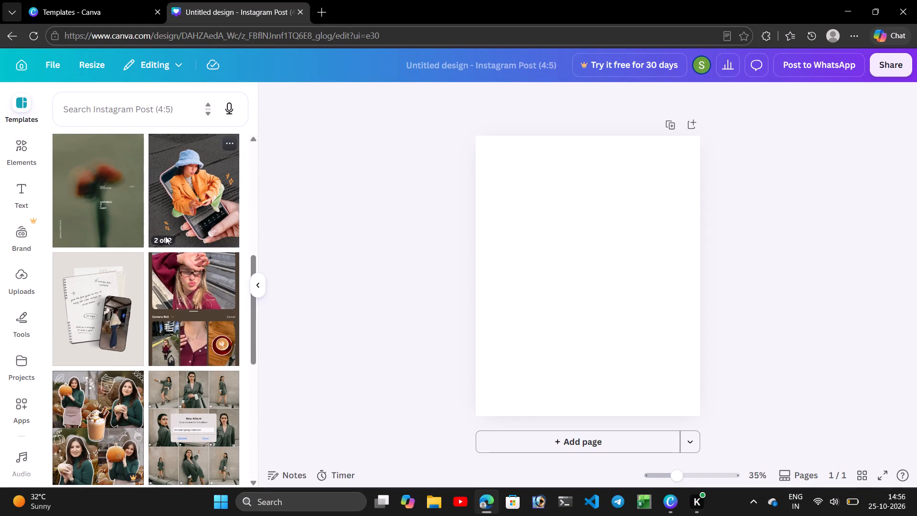
{"action": "scroll", "coordinate": [165, 236], "scroll_direction": "up", "scroll_amount": 1}
{"action": "scroll", "coordinate": [165, 236], "scroll_direction": "down", "scroll_amount": 3}
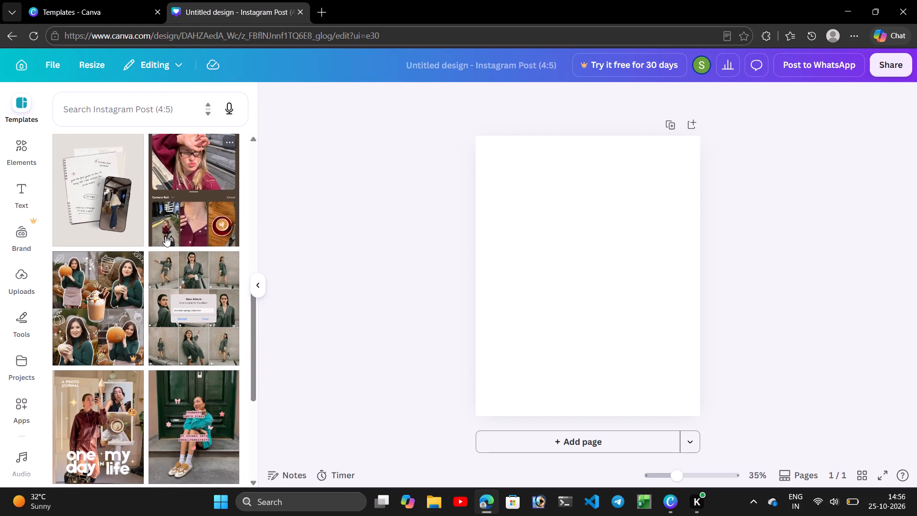
{"action": "scroll", "coordinate": [165, 236], "scroll_direction": "down", "scroll_amount": 7}
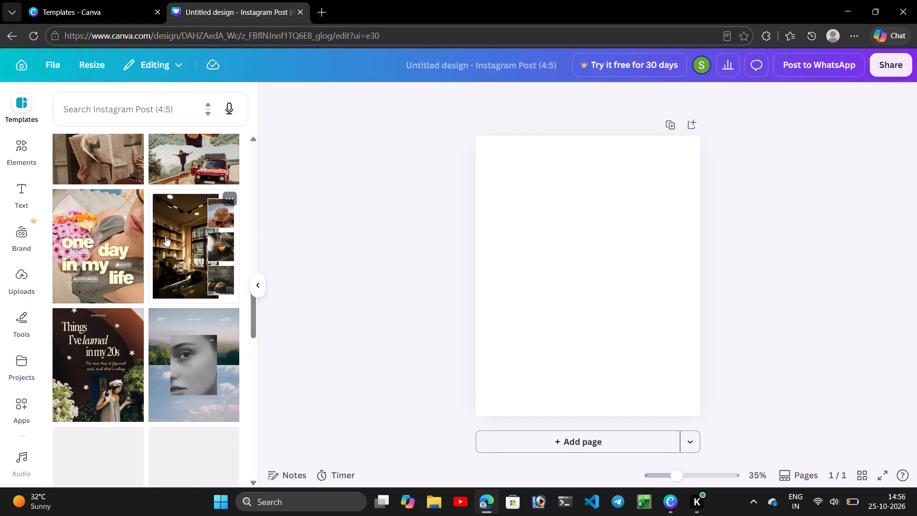
{"action": "scroll", "coordinate": [165, 236], "scroll_direction": "down", "scroll_amount": 7}
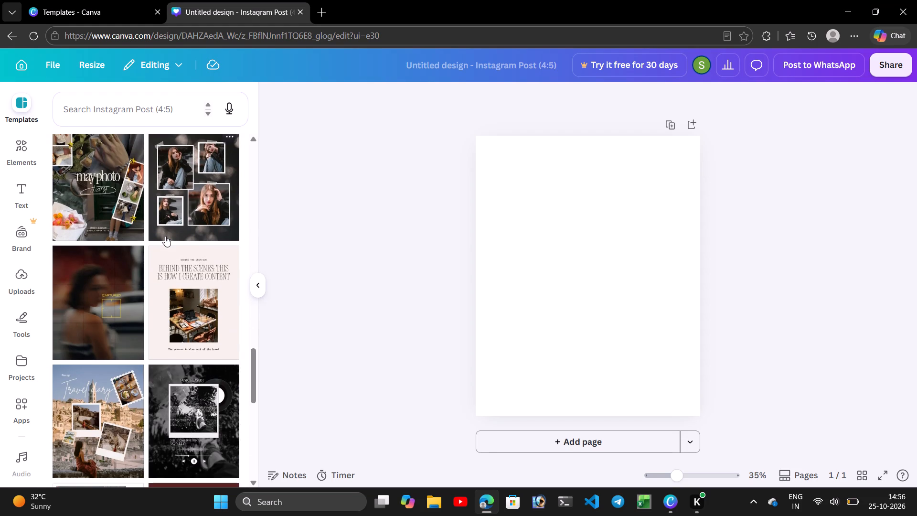
{"action": "scroll", "coordinate": [165, 236], "scroll_direction": "down", "scroll_amount": 9}
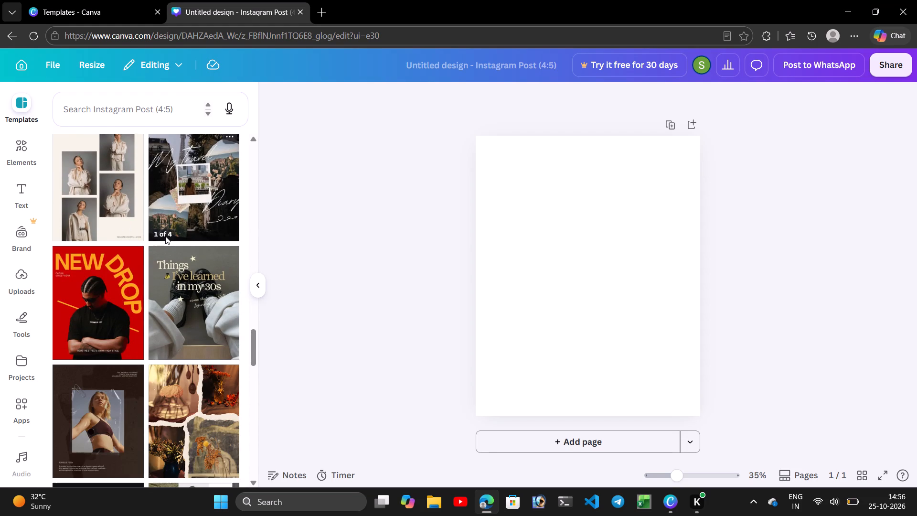
Look back through the suggested Instagram Post (4:5) templates up to the start of the list.
{"action": "scroll", "coordinate": [165, 236], "scroll_direction": "up", "scroll_amount": 11}
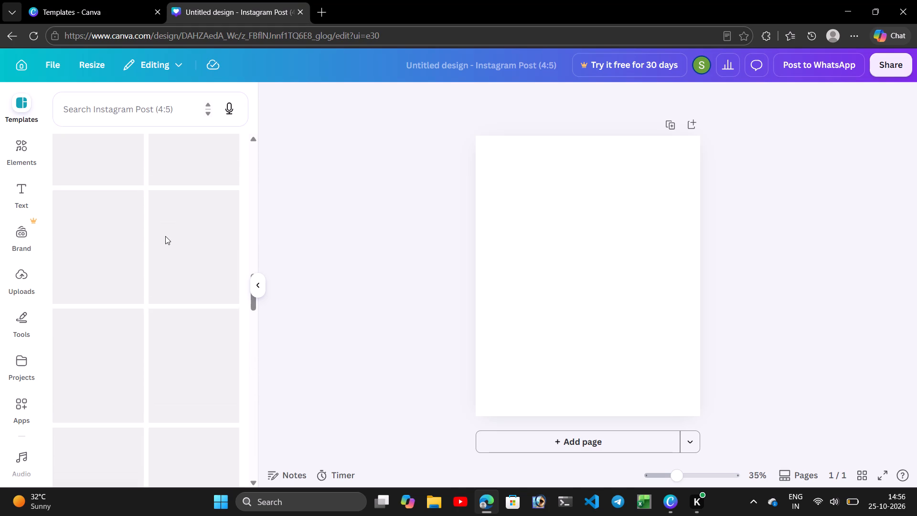
{"action": "scroll", "coordinate": [165, 236], "scroll_direction": "up", "scroll_amount": 18}
{"action": "scroll", "coordinate": [165, 236], "scroll_direction": "up", "scroll_amount": 5}
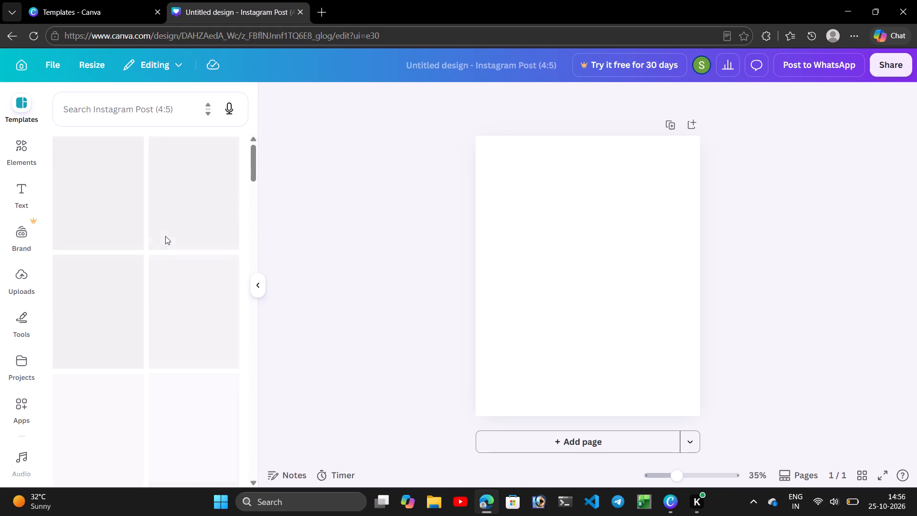
{"action": "scroll", "coordinate": [165, 236], "scroll_direction": "up", "scroll_amount": 14}
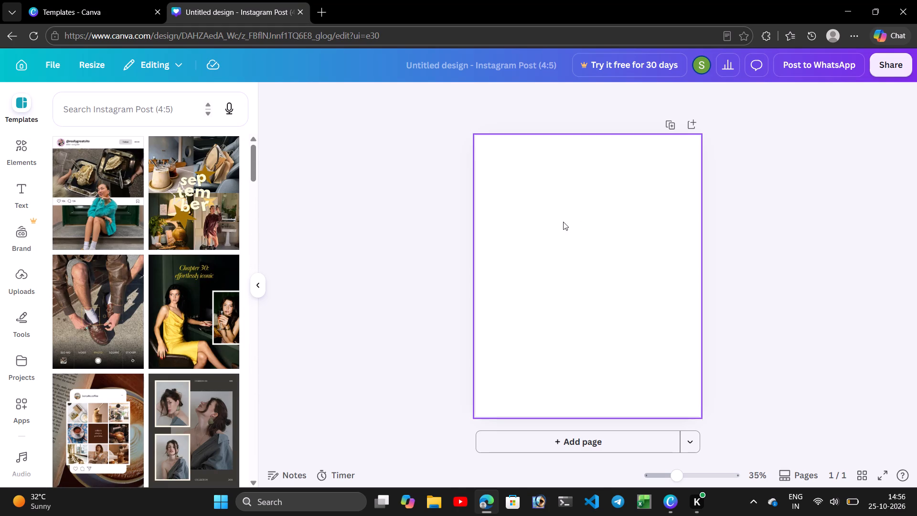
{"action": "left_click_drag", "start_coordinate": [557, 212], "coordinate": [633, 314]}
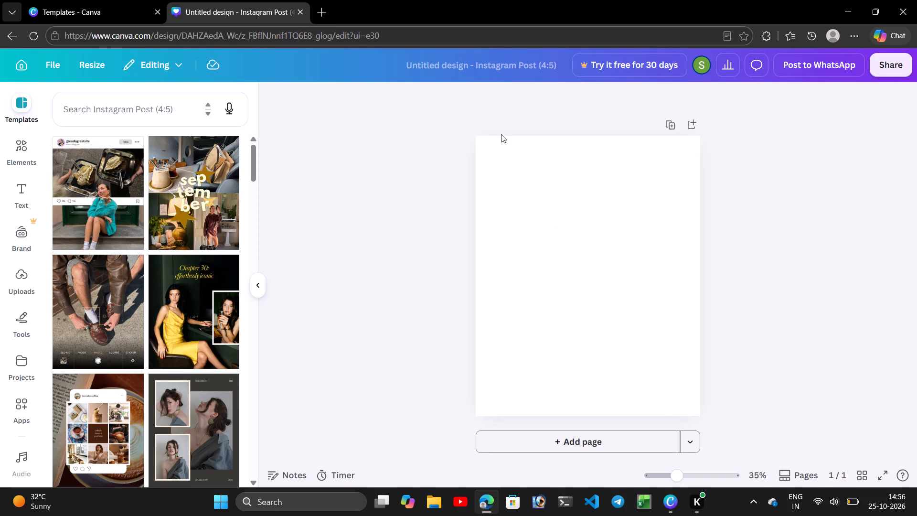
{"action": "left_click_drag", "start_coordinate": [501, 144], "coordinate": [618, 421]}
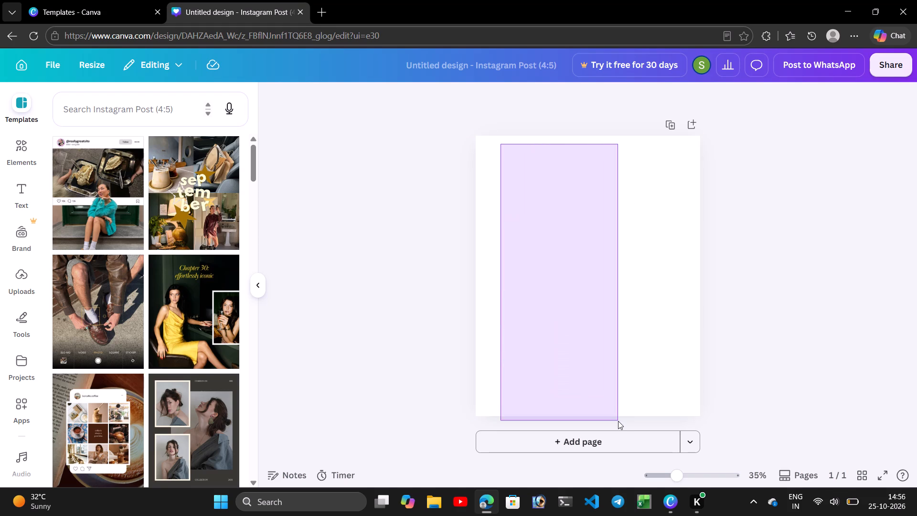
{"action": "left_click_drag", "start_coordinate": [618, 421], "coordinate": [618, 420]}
Search the web for BMW in a new browser tab.
{"action": "left_click", "coordinate": [321, 9]}
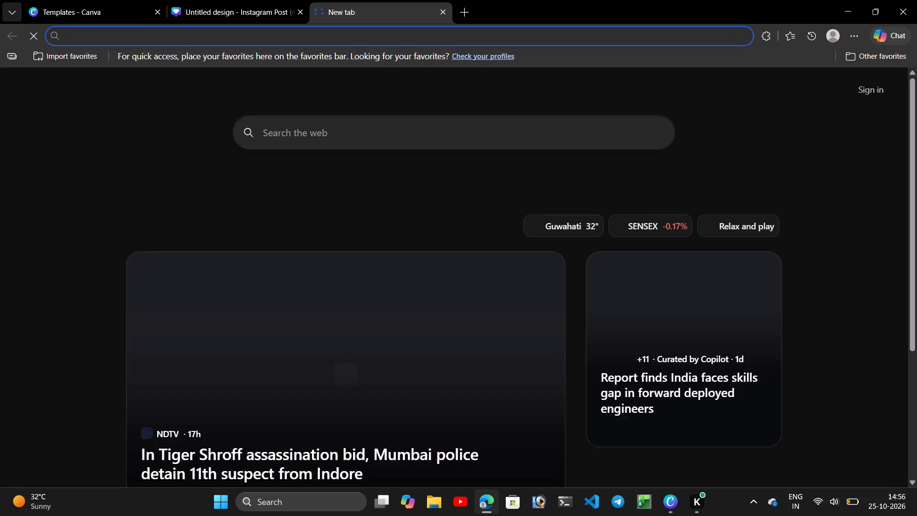
{"action": "left_click", "coordinate": [295, 132]}
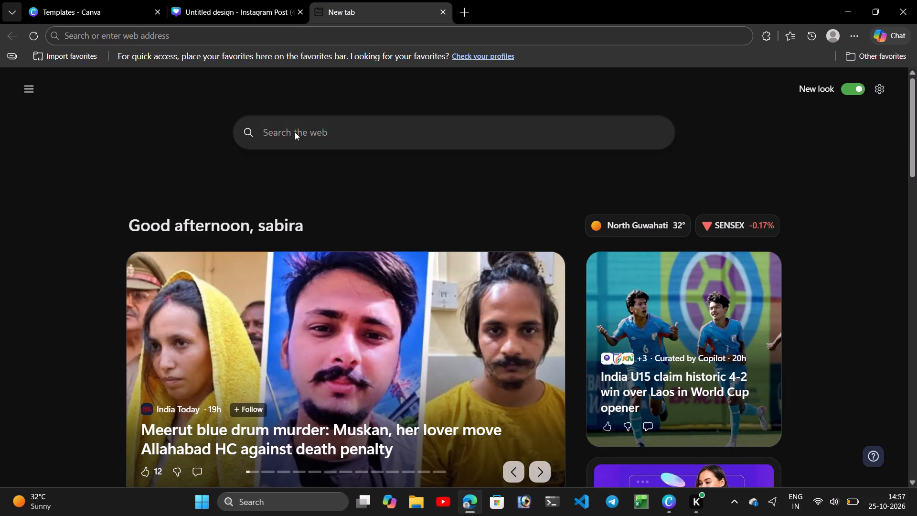
{"action": "type", "text": "BM"}
{"action": "key", "text": "w"}
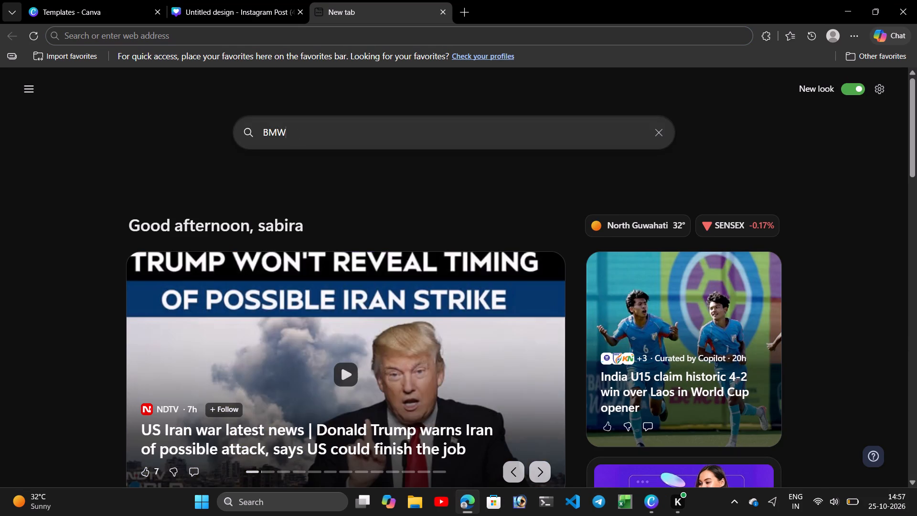
{"action": "key", "text": "Return"}
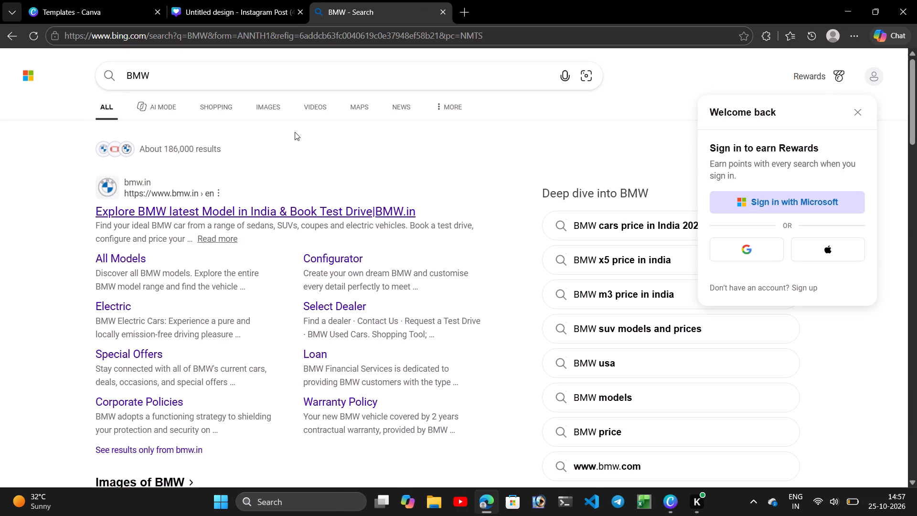
Refine the web search to "bmw m4 aesthetic" using the matching suggestion.
{"action": "left_click", "coordinate": [217, 65]}
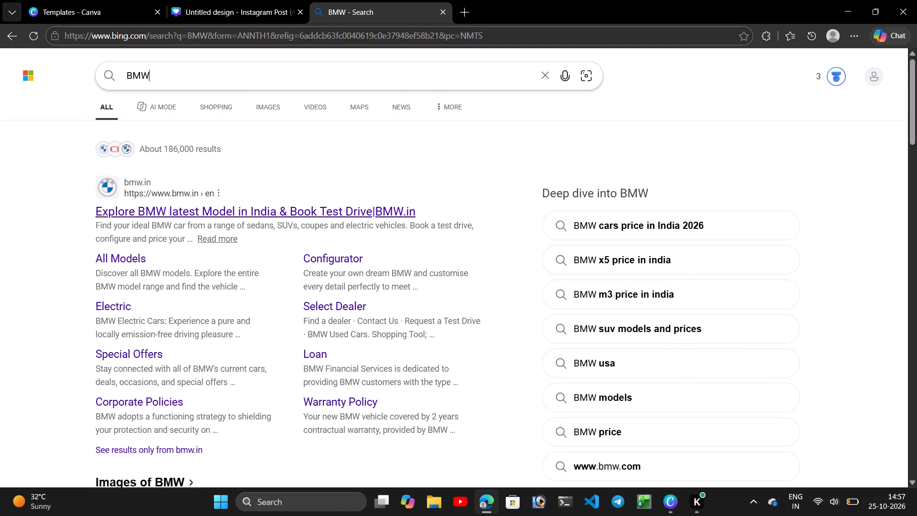
{"action": "key", "text": "space"}
{"action": "type", "text": "M4"}
{"action": "key", "text": "space"}
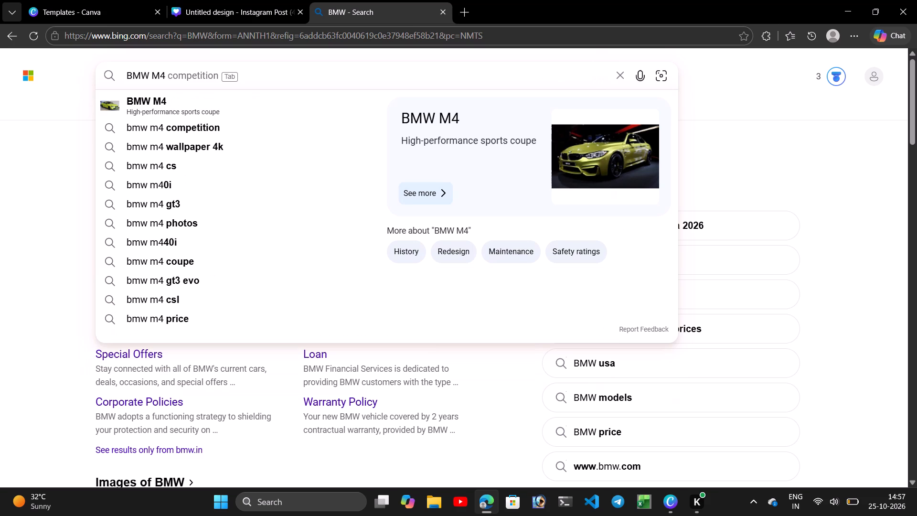
{"action": "type", "text": "AE"}
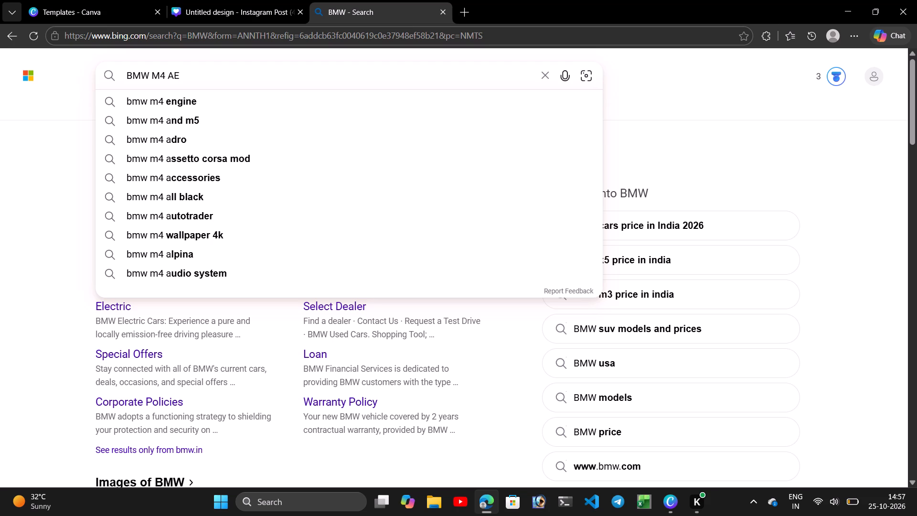
{"action": "key", "text": "BackSpace"}
{"action": "type", "text": "es"}
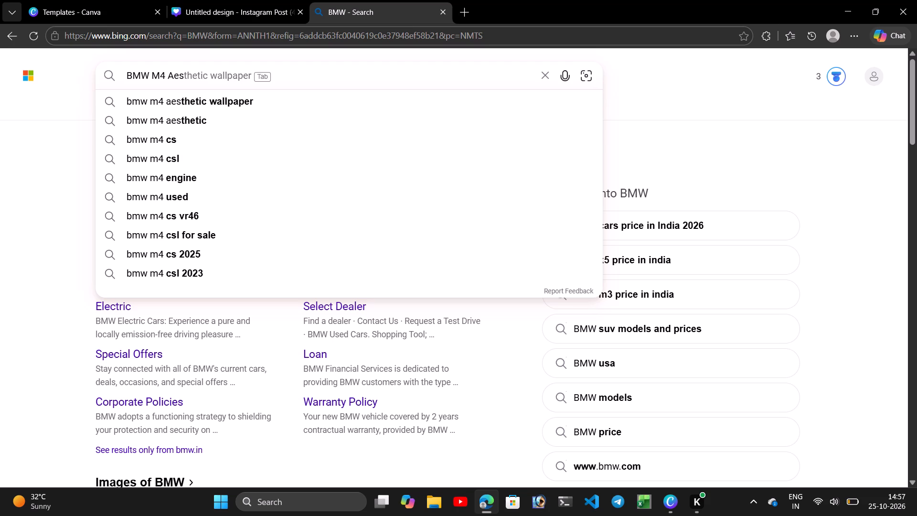
{"action": "type", "text": "the"}
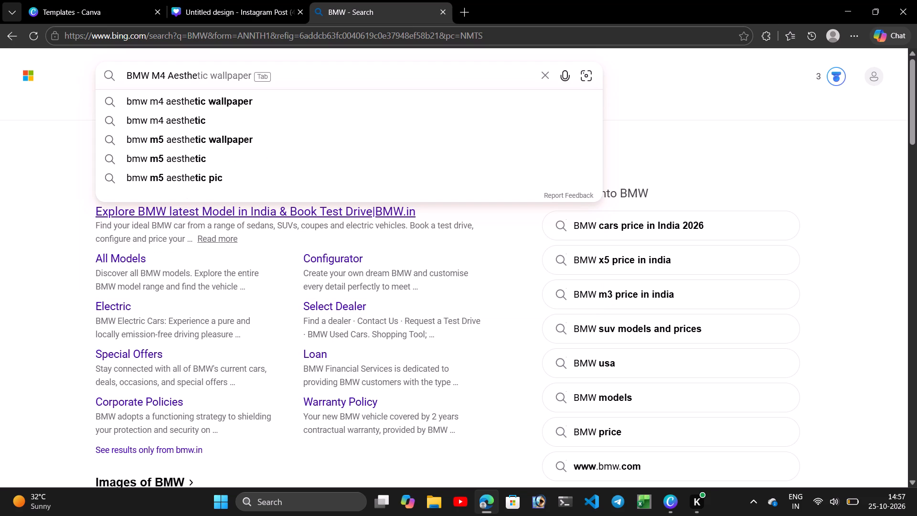
{"action": "left_click", "coordinate": [206, 118]}
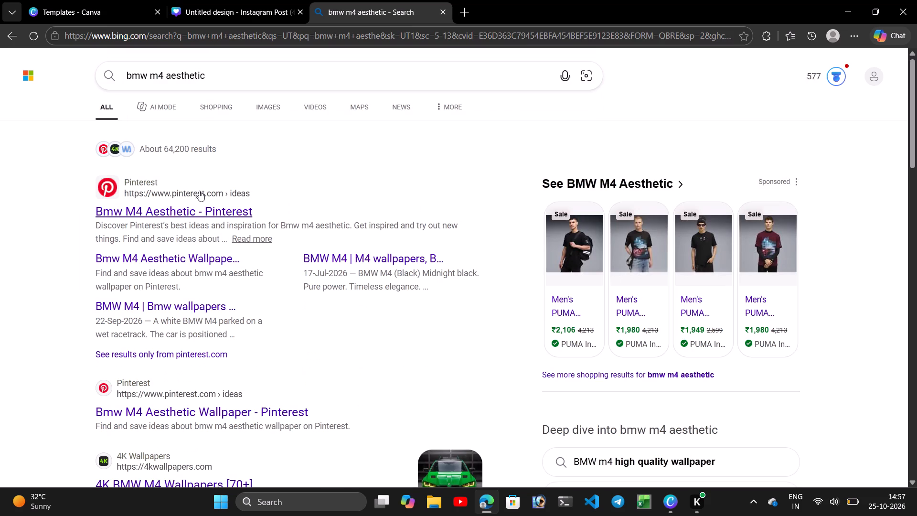
Look through the web results for "bmw m4 aesthetic" for sources of BMW M4 pictures.
{"action": "scroll", "coordinate": [327, 153], "scroll_direction": "down", "scroll_amount": 4}
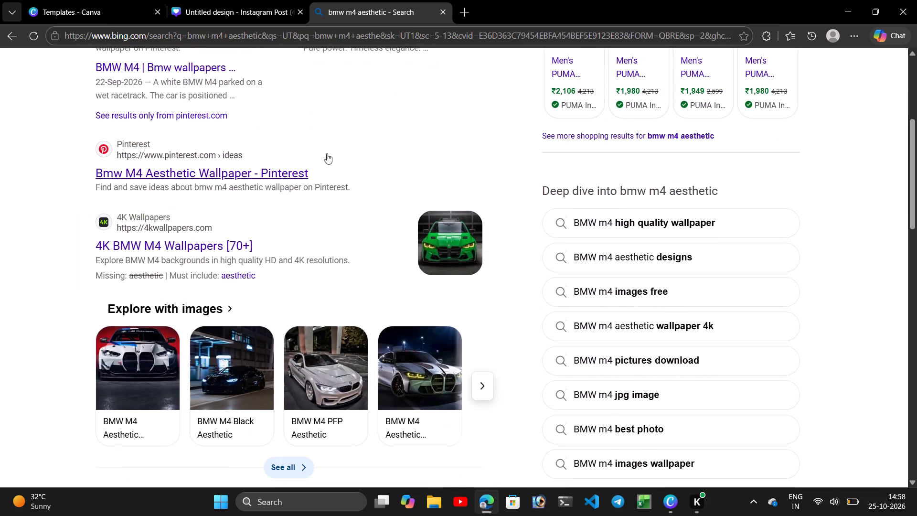
{"action": "scroll", "coordinate": [327, 153], "scroll_direction": "down", "scroll_amount": 6}
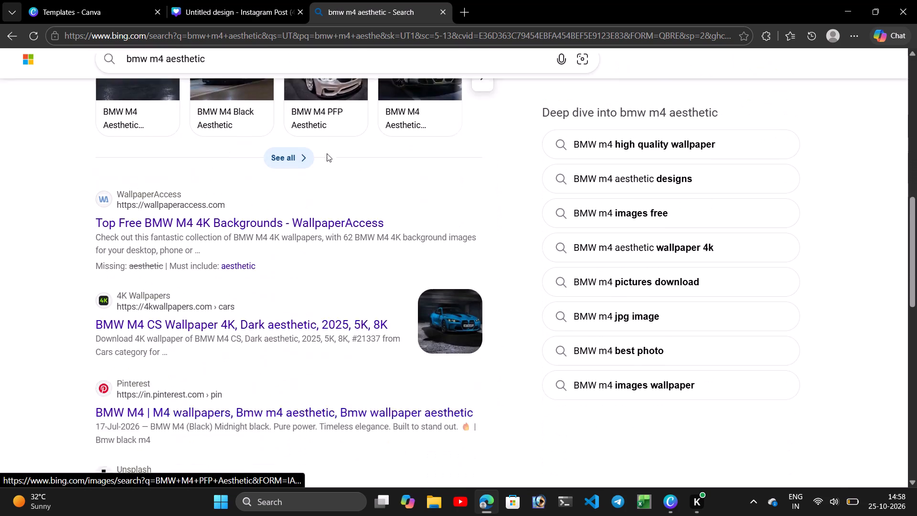
{"action": "scroll", "coordinate": [327, 153], "scroll_direction": "down", "scroll_amount": 11}
{"action": "scroll", "coordinate": [327, 153], "scroll_direction": "up", "scroll_amount": 4}
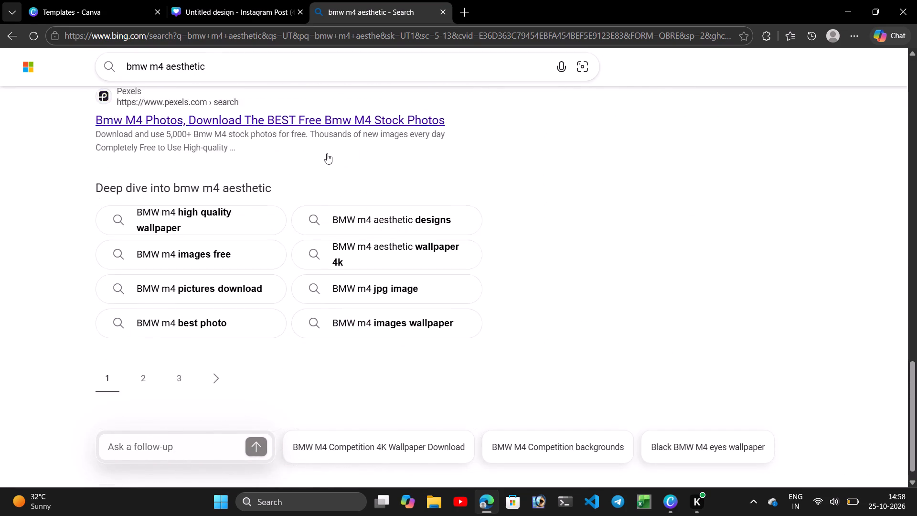
{"action": "scroll", "coordinate": [327, 153], "scroll_direction": "up", "scroll_amount": 13}
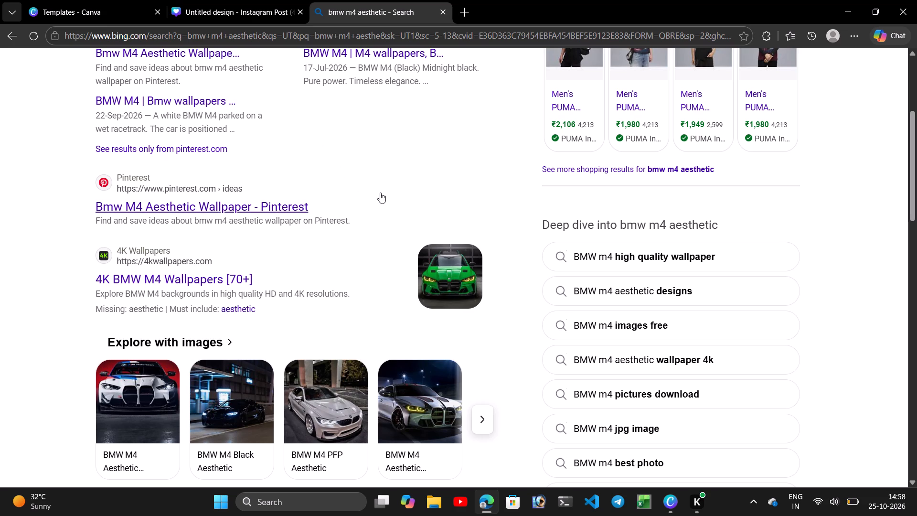
{"action": "scroll", "coordinate": [745, 177], "scroll_direction": "up", "scroll_amount": 4}
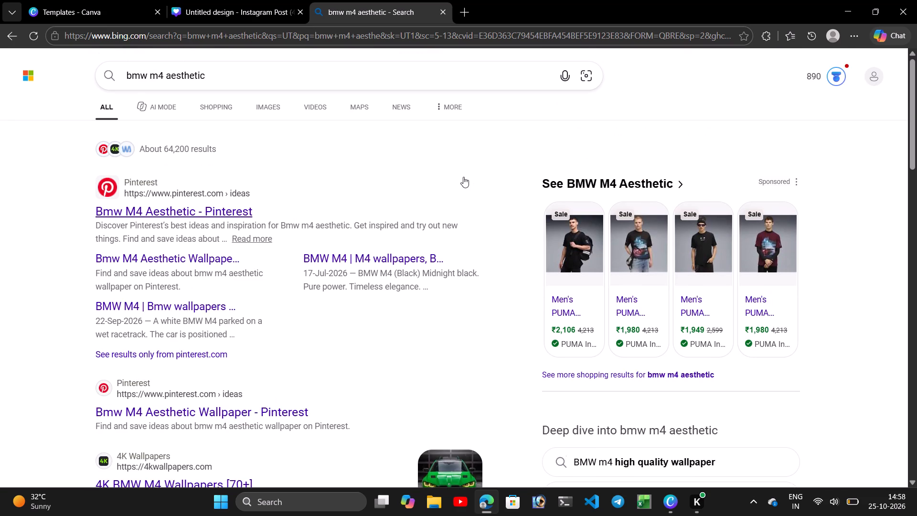
{"action": "scroll", "coordinate": [463, 177], "scroll_direction": "down", "scroll_amount": 11}
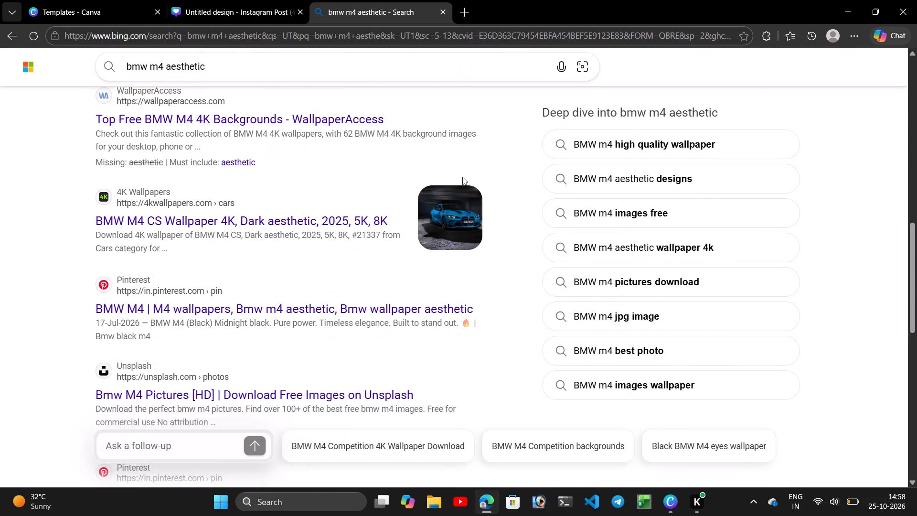
{"action": "scroll", "coordinate": [461, 177], "scroll_direction": "up", "scroll_amount": 16}
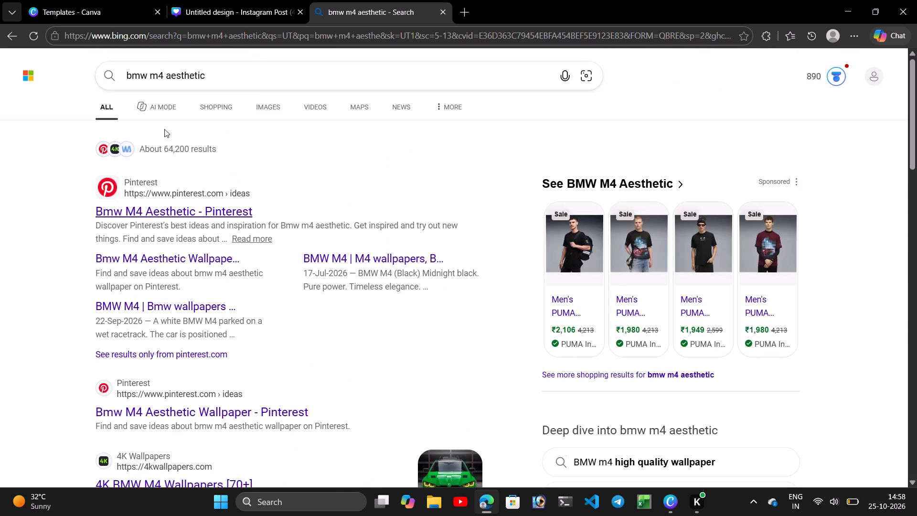
Examine the image results for "bmw m4 aesthetic" for a suitable car photo and close the image results page.
{"action": "left_click", "coordinate": [281, 111]}
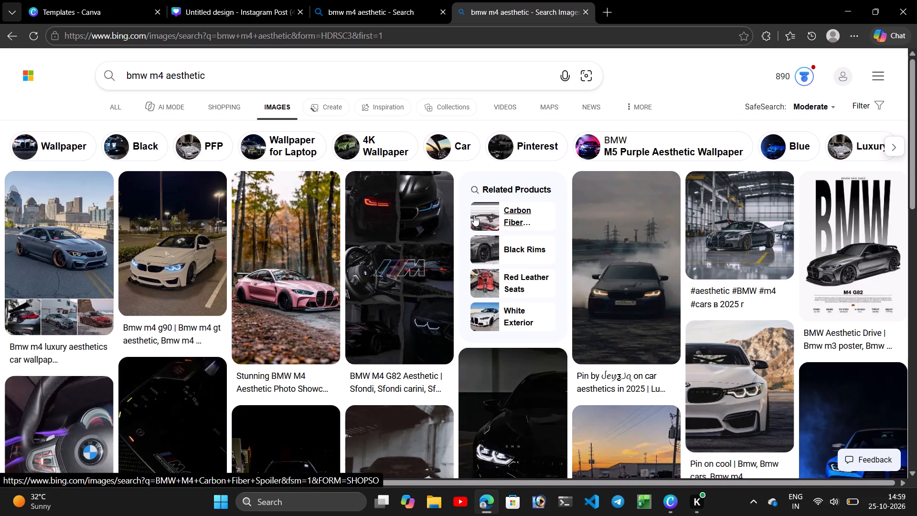
{"action": "scroll", "coordinate": [474, 215], "scroll_direction": "down", "scroll_amount": 2}
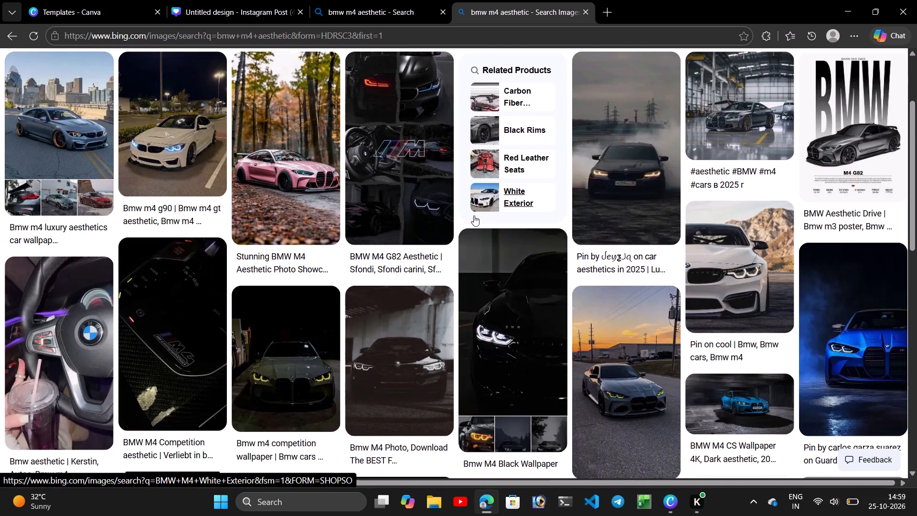
{"action": "scroll", "coordinate": [474, 216], "scroll_direction": "down", "scroll_amount": 2}
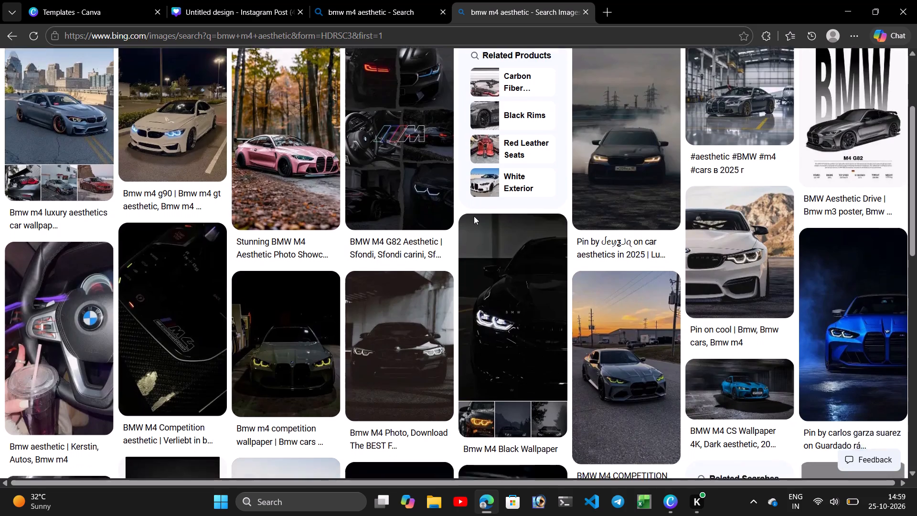
{"action": "scroll", "coordinate": [474, 216], "scroll_direction": "down", "scroll_amount": 6}
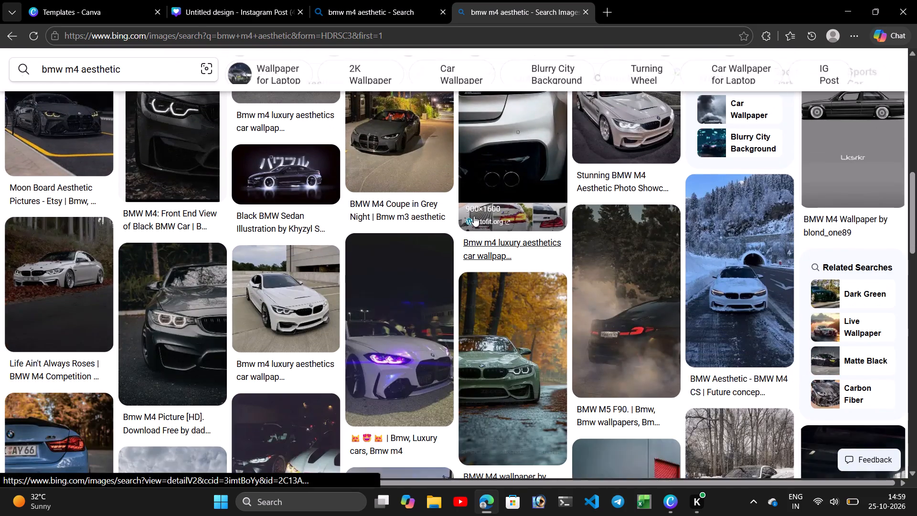
{"action": "scroll", "coordinate": [474, 216], "scroll_direction": "down", "scroll_amount": 6}
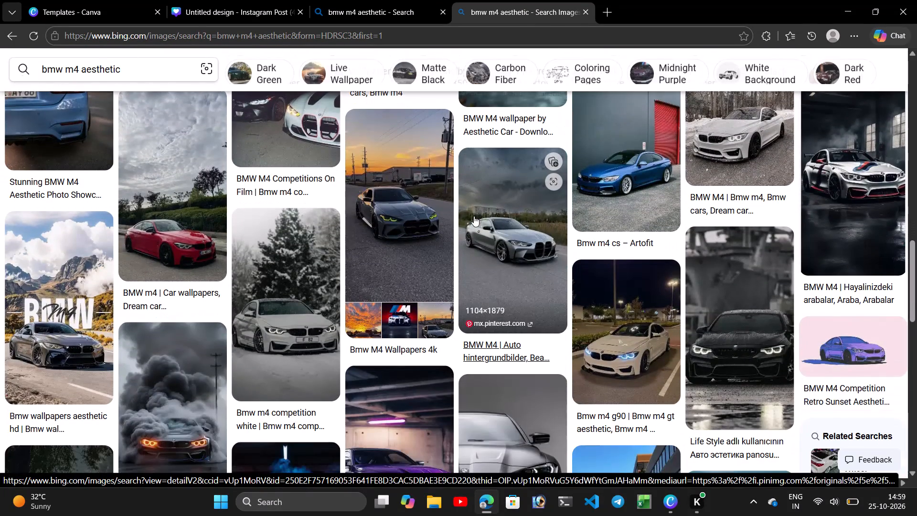
{"action": "scroll", "coordinate": [474, 216], "scroll_direction": "down", "scroll_amount": 4}
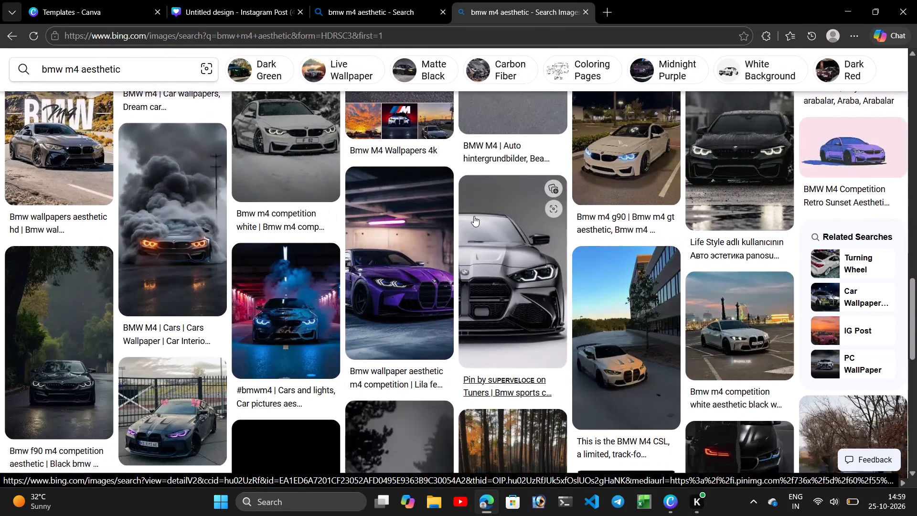
{"action": "scroll", "coordinate": [474, 216], "scroll_direction": "down", "scroll_amount": 2}
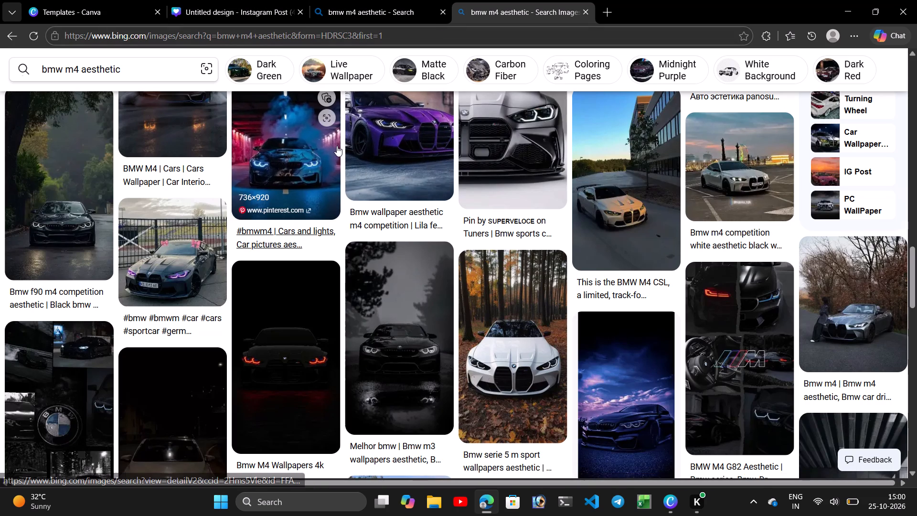
{"action": "scroll", "coordinate": [337, 146], "scroll_direction": "up", "scroll_amount": 13}
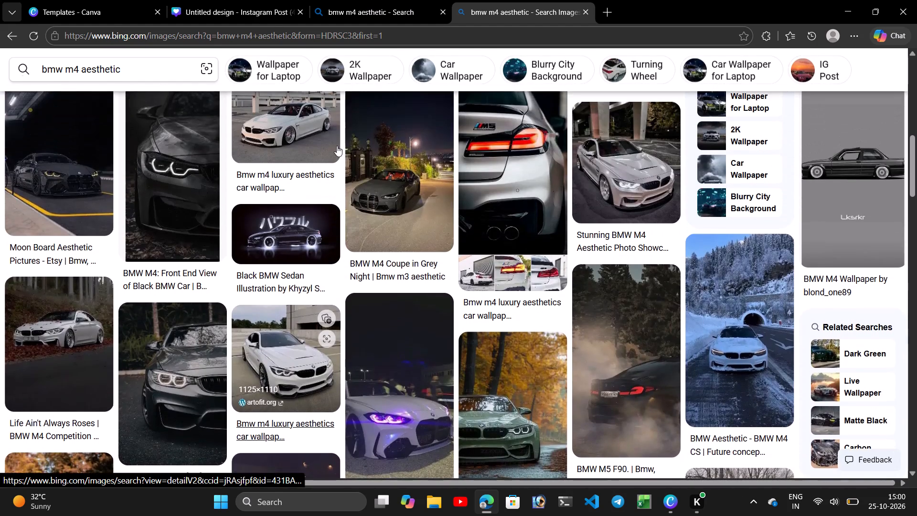
{"action": "scroll", "coordinate": [337, 146], "scroll_direction": "up", "scroll_amount": 7}
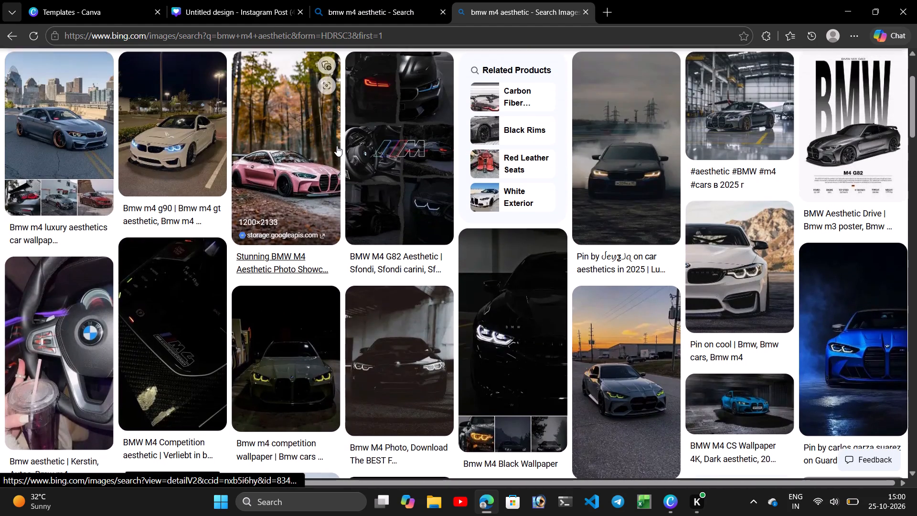
{"action": "scroll", "coordinate": [337, 146], "scroll_direction": "up", "scroll_amount": 10}
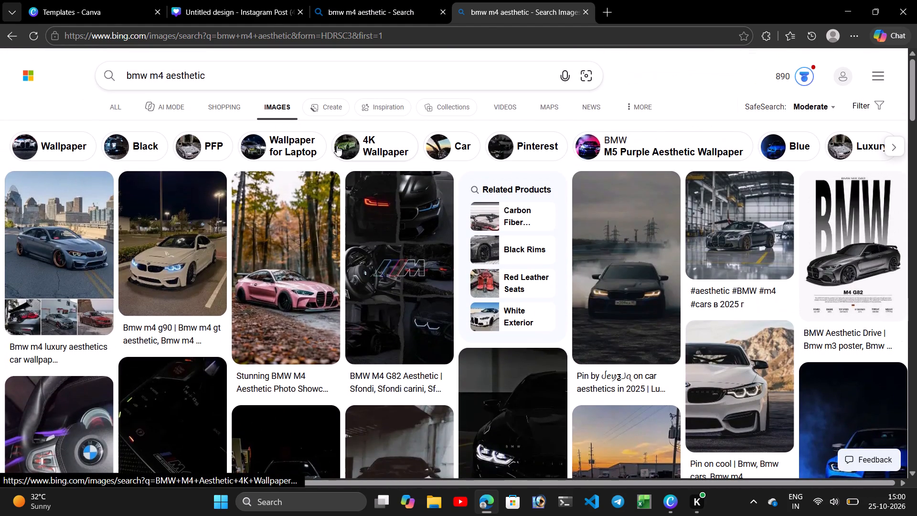
{"action": "scroll", "coordinate": [337, 146], "scroll_direction": "up", "scroll_amount": 9}
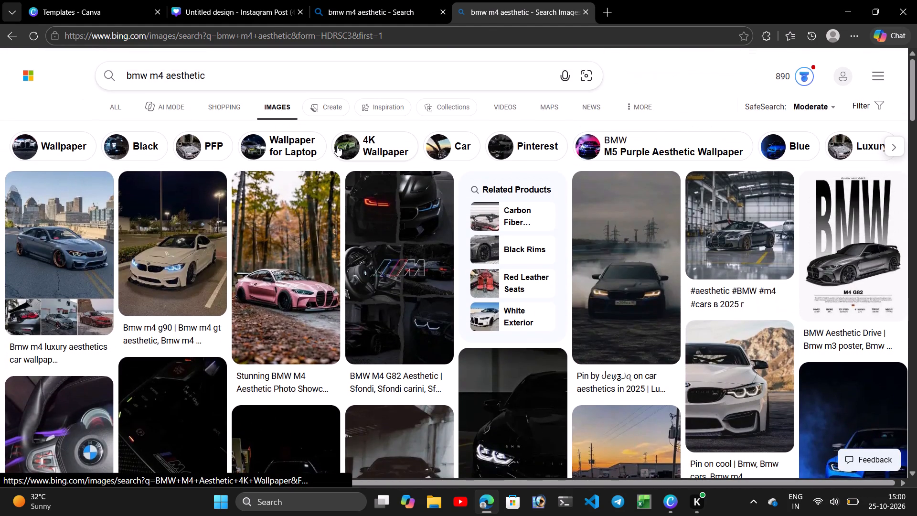
{"action": "scroll", "coordinate": [337, 146], "scroll_direction": "up", "scroll_amount": 5}
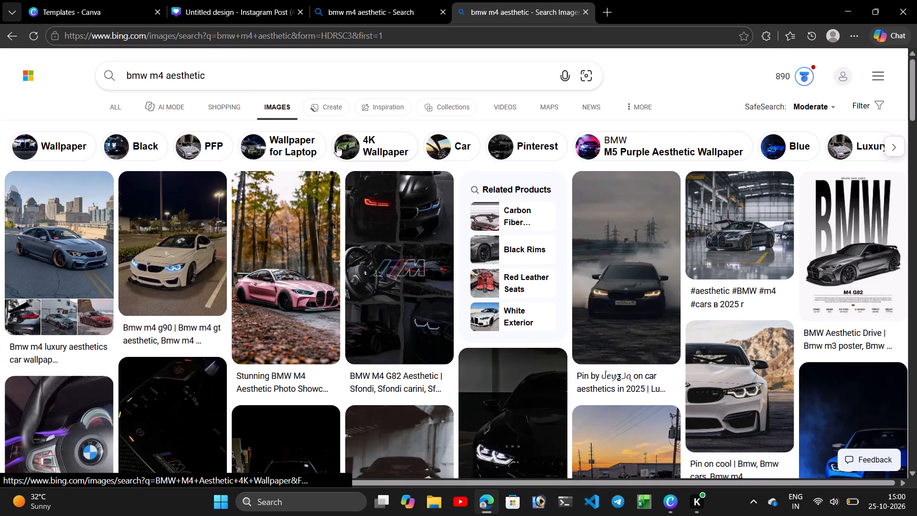
{"action": "scroll", "coordinate": [337, 146], "scroll_direction": "up", "scroll_amount": 14}
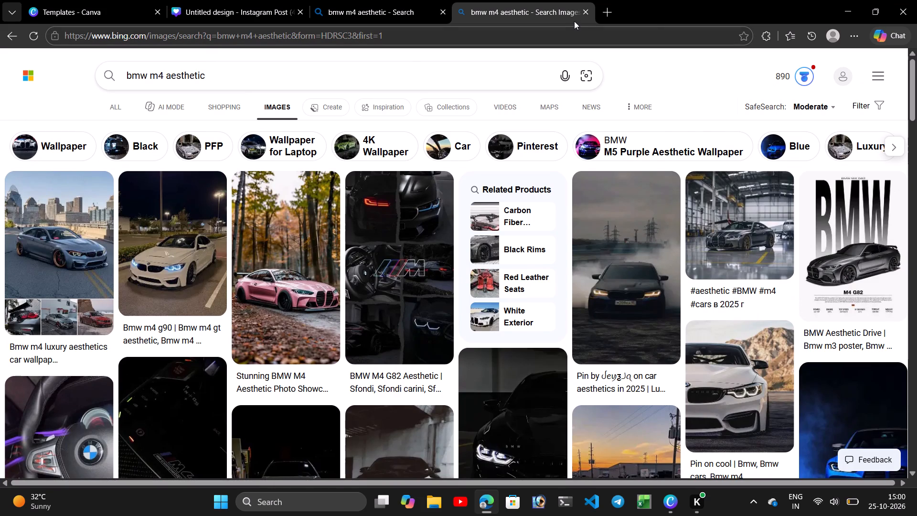
{"action": "left_click", "coordinate": [586, 13]}
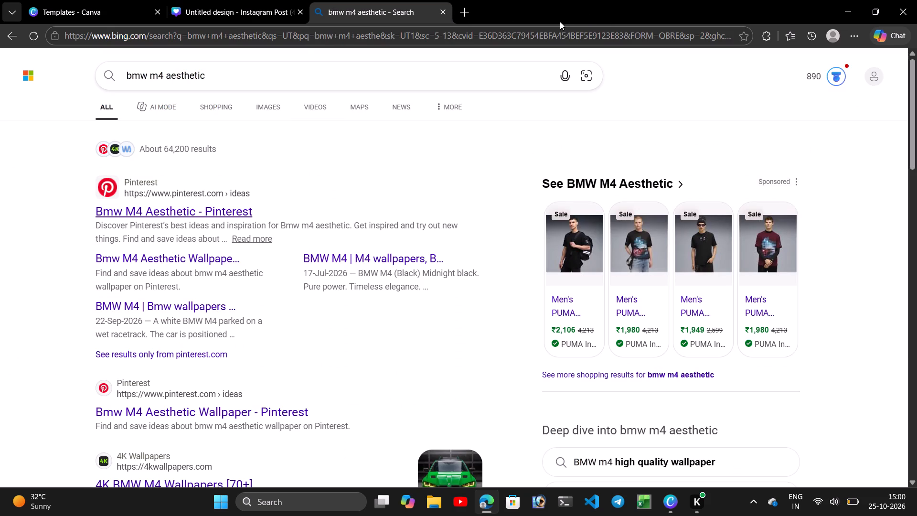
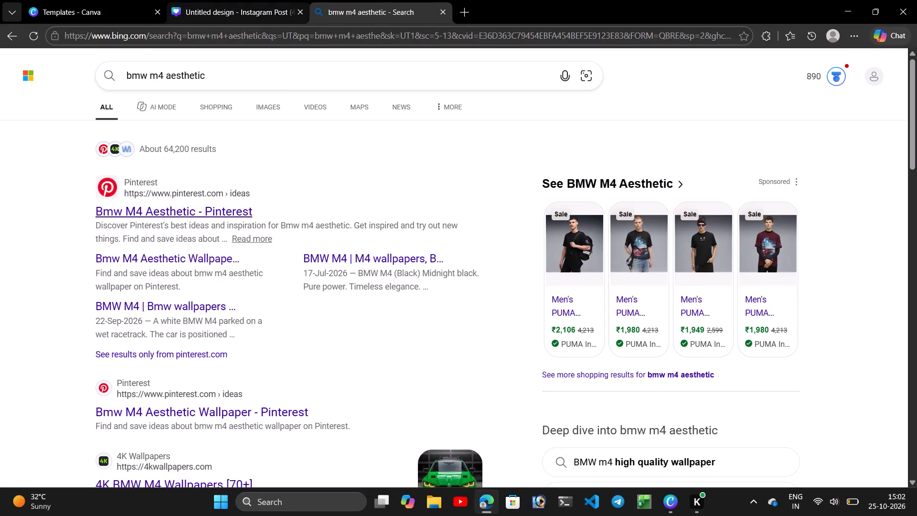
Switch back to the Canva design and apply the dark gray minimalist fashion photo collage template to the blank page.
{"action": "left_click", "coordinate": [257, 19]}
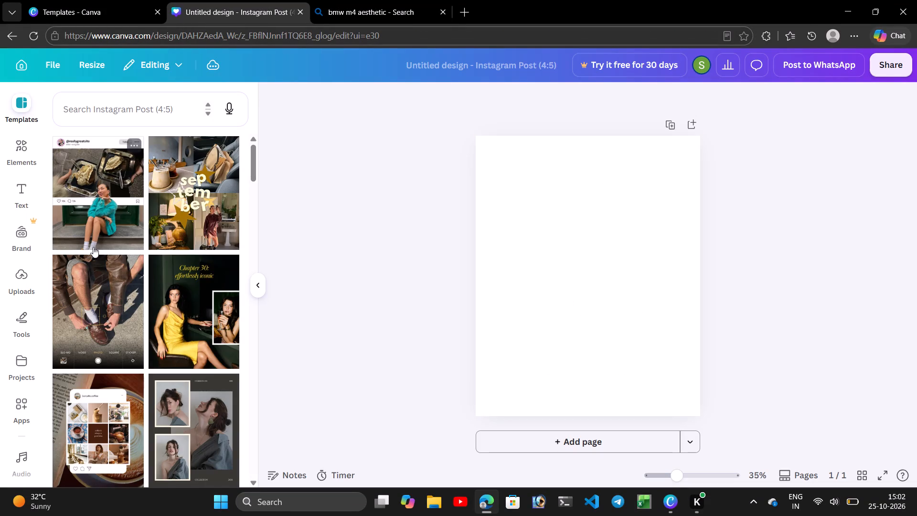
{"action": "scroll", "coordinate": [111, 214], "scroll_direction": "up", "scroll_amount": 8}
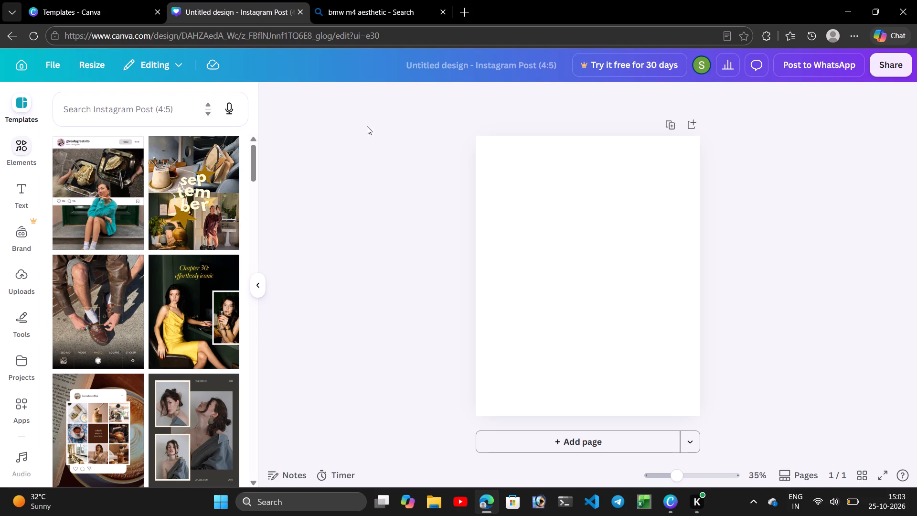
{"action": "left_click_drag", "start_coordinate": [254, 152], "coordinate": [253, 154]}
{"action": "left_click_drag", "start_coordinate": [253, 154], "coordinate": [248, 479]}
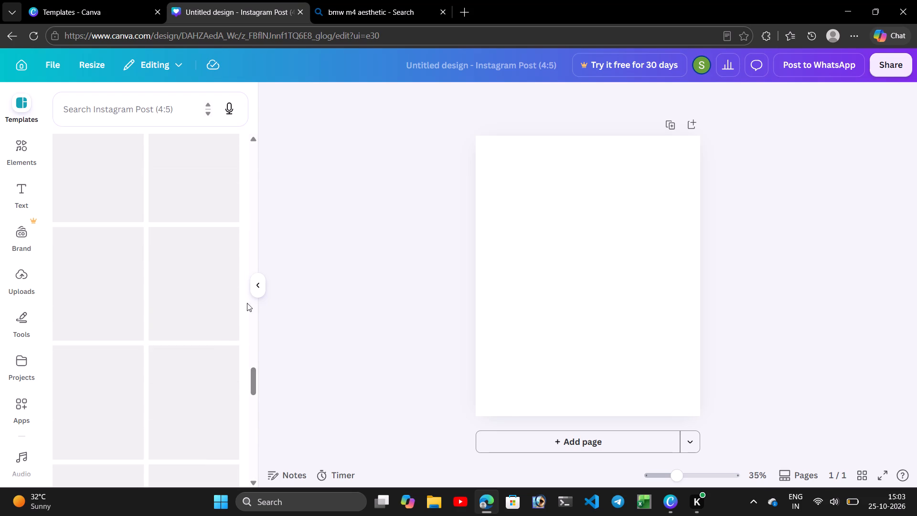
{"action": "left_click_drag", "start_coordinate": [260, 189], "coordinate": [260, 193]}
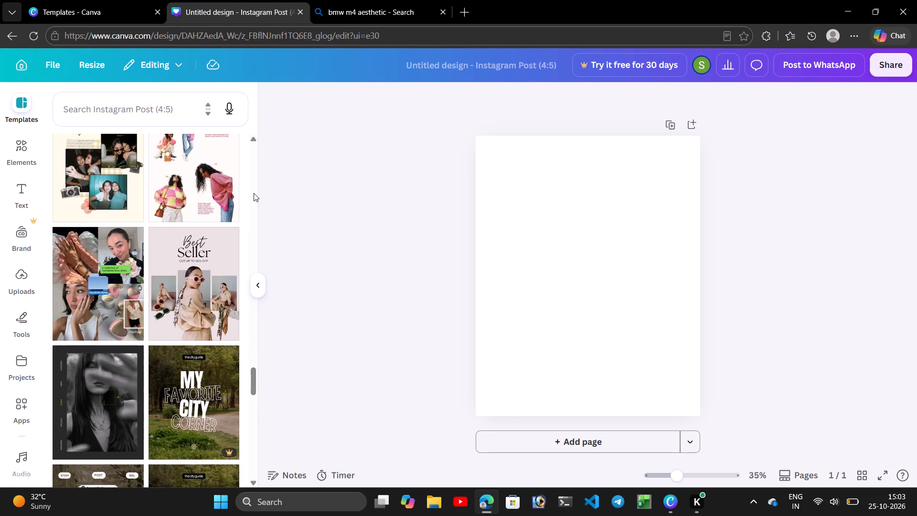
{"action": "left_click", "coordinate": [254, 193]}
{"action": "left_click", "coordinate": [252, 165]}
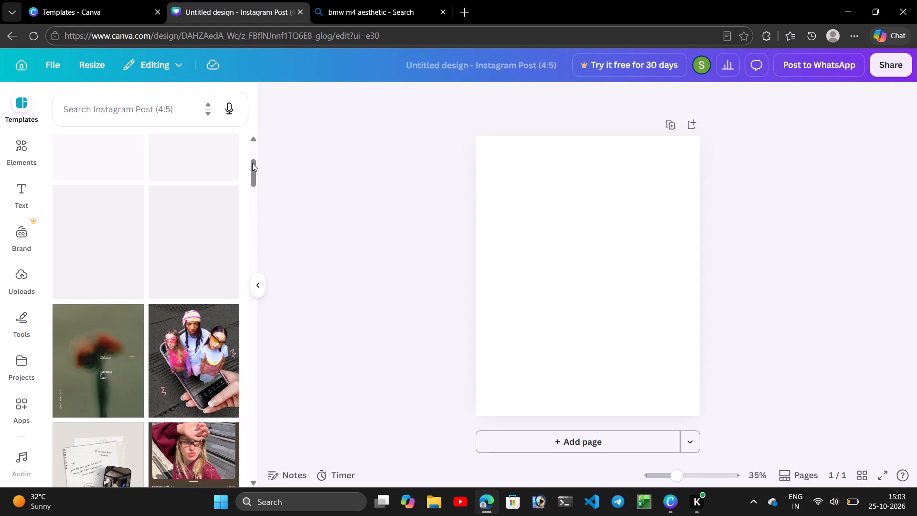
{"action": "left_click", "coordinate": [213, 206]}
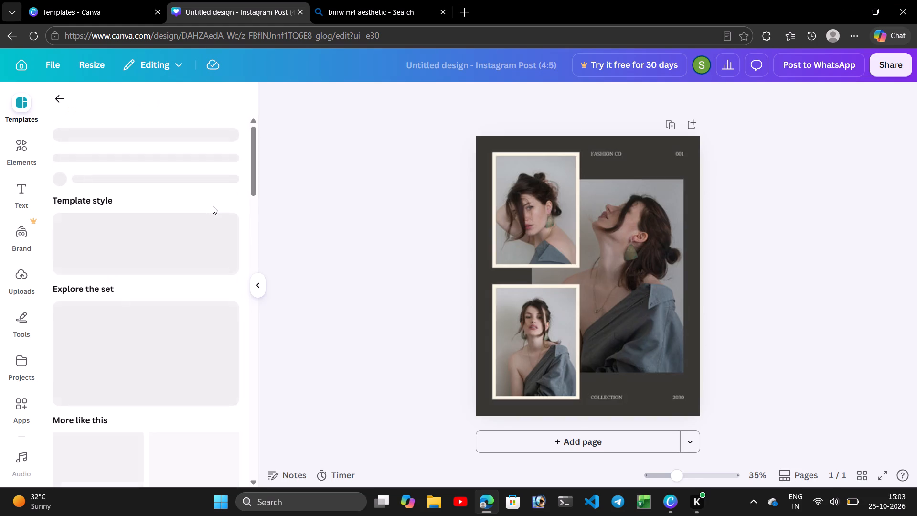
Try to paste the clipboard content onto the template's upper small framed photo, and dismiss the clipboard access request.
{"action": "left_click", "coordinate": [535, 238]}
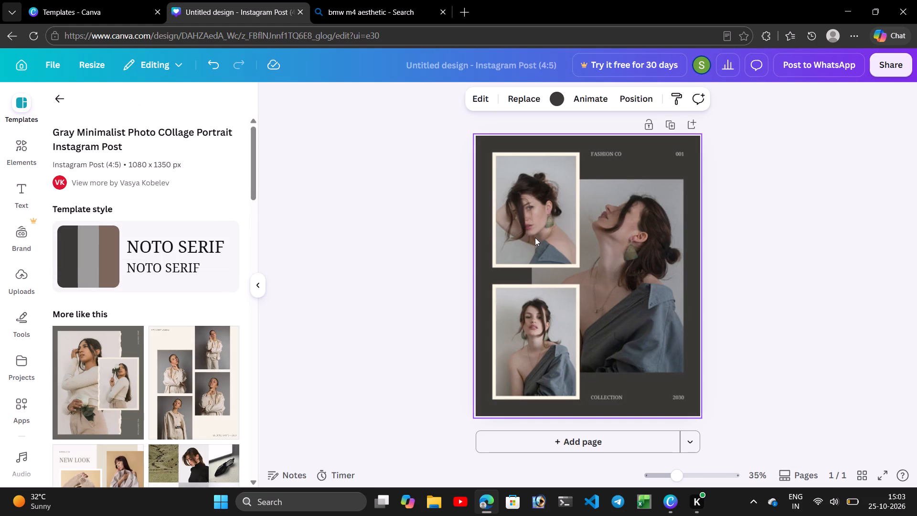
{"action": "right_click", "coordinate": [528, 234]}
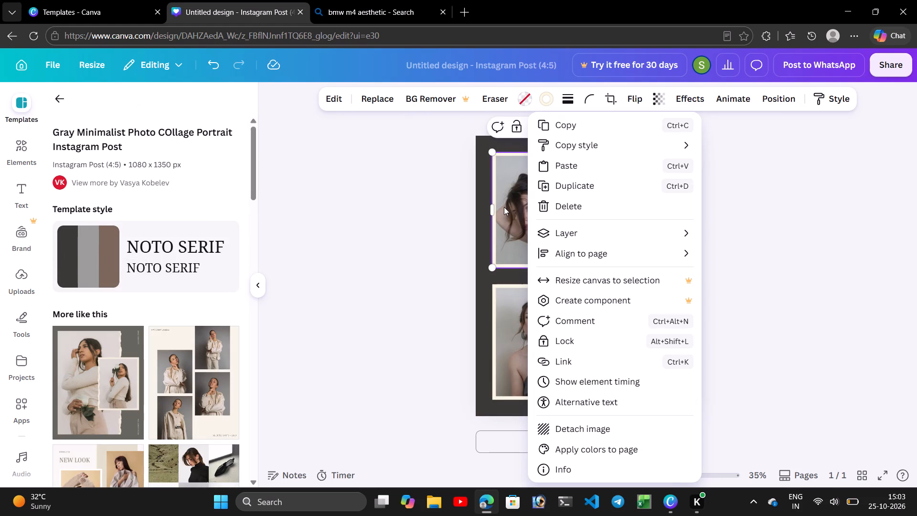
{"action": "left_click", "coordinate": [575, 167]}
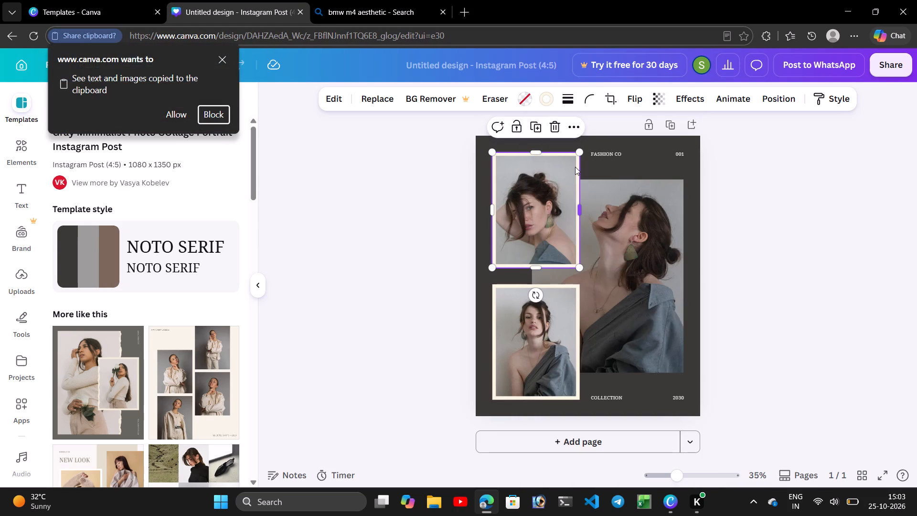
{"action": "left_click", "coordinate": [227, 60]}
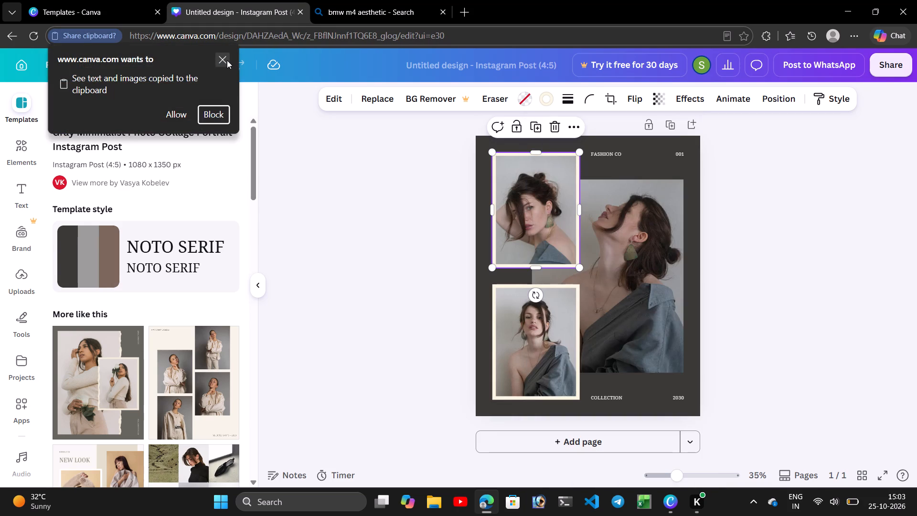
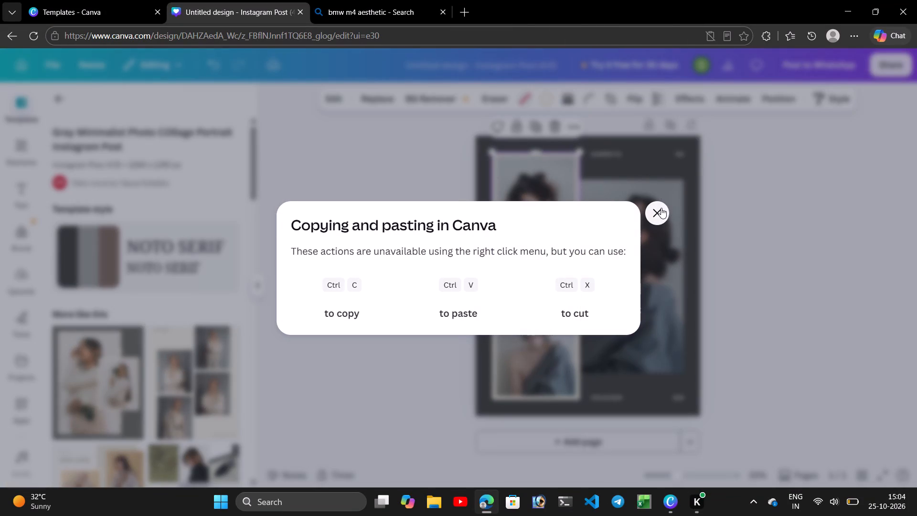
Delete the portrait images from all three photo frames of the collage template, keeping the empty frames.
{"action": "left_click", "coordinate": [661, 208]}
{"action": "left_click", "coordinate": [557, 127]}
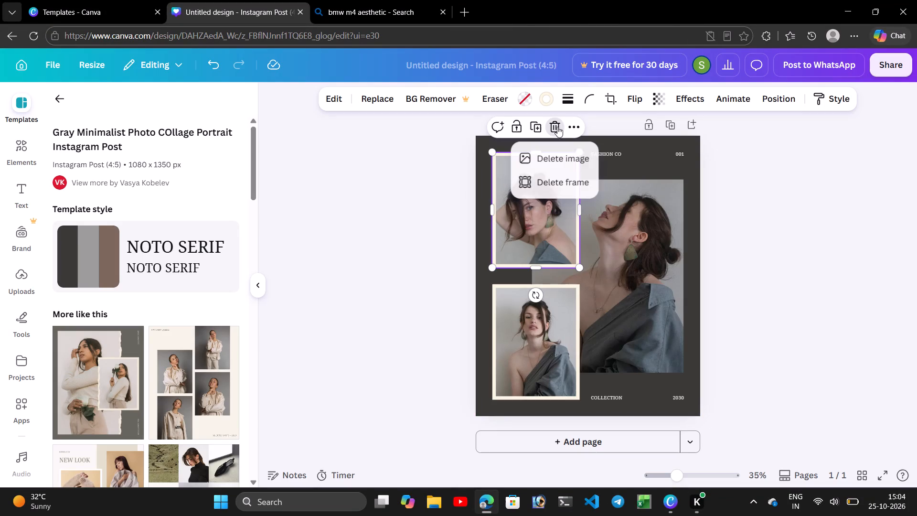
{"action": "left_click", "coordinate": [553, 157]}
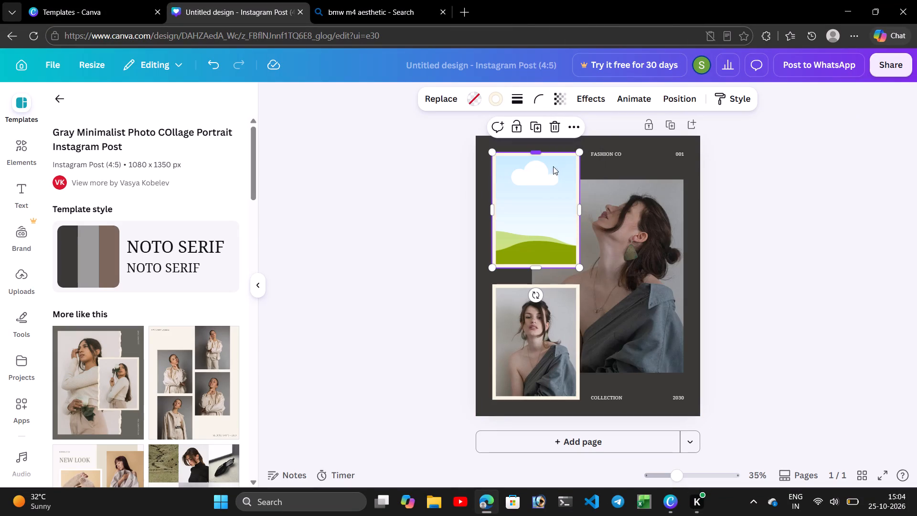
{"action": "left_click", "coordinate": [598, 230]}
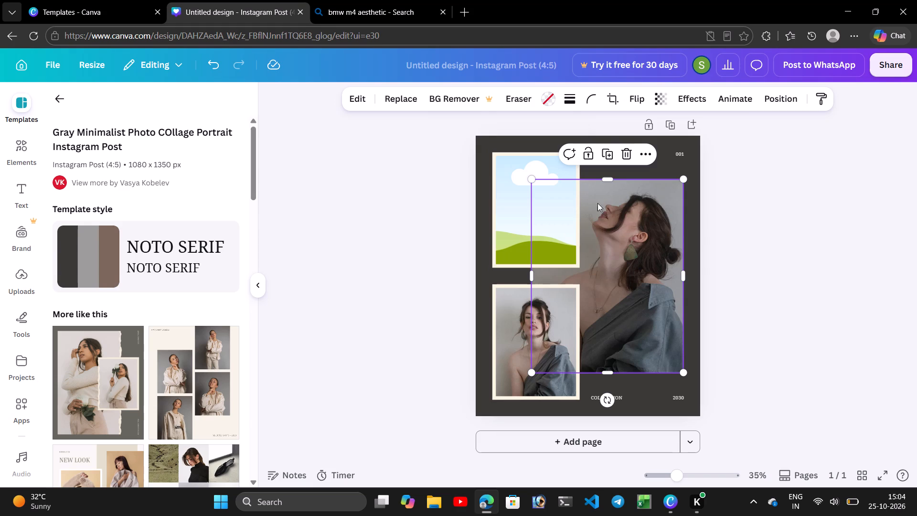
{"action": "left_click", "coordinate": [625, 158]}
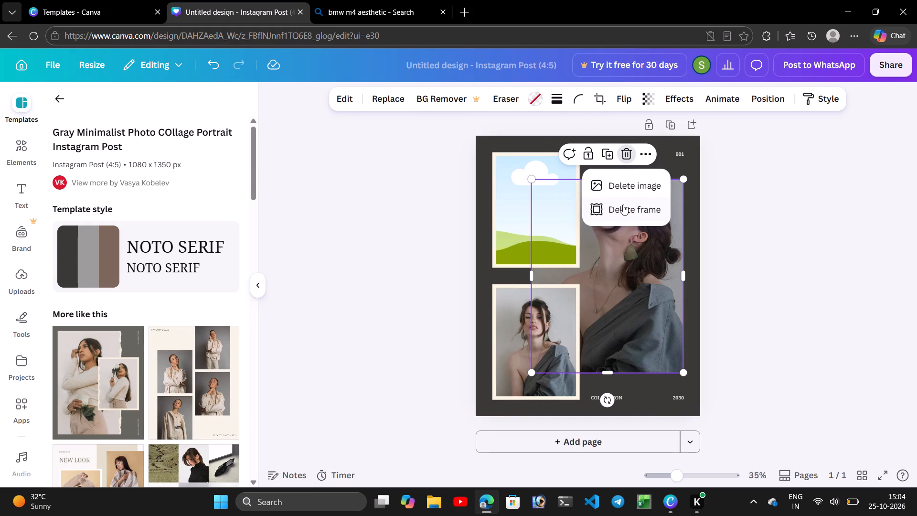
{"action": "left_click", "coordinate": [623, 190]}
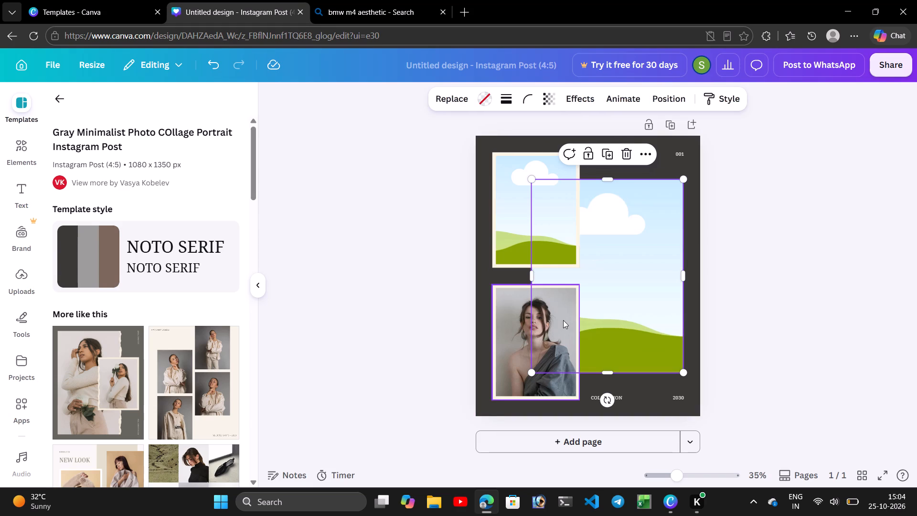
{"action": "left_click", "coordinate": [563, 320]}
{"action": "left_click", "coordinate": [557, 262]}
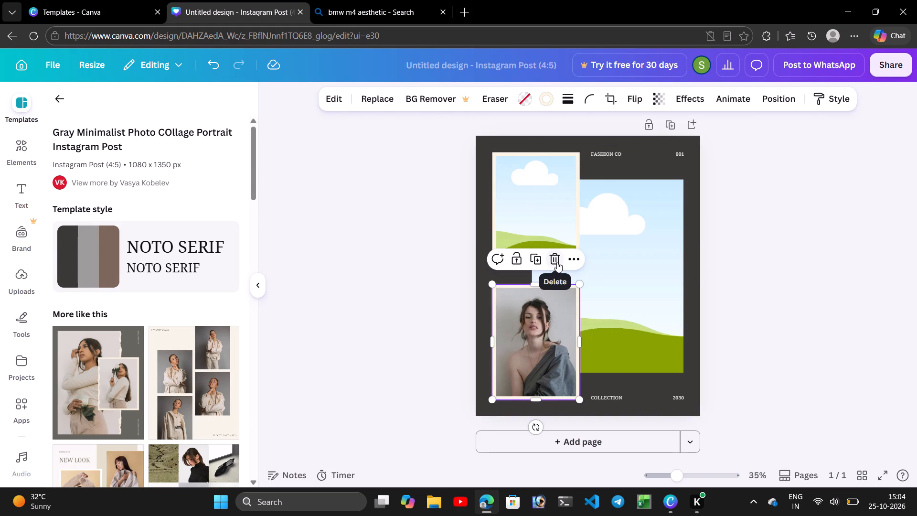
{"action": "left_click", "coordinate": [555, 288]}
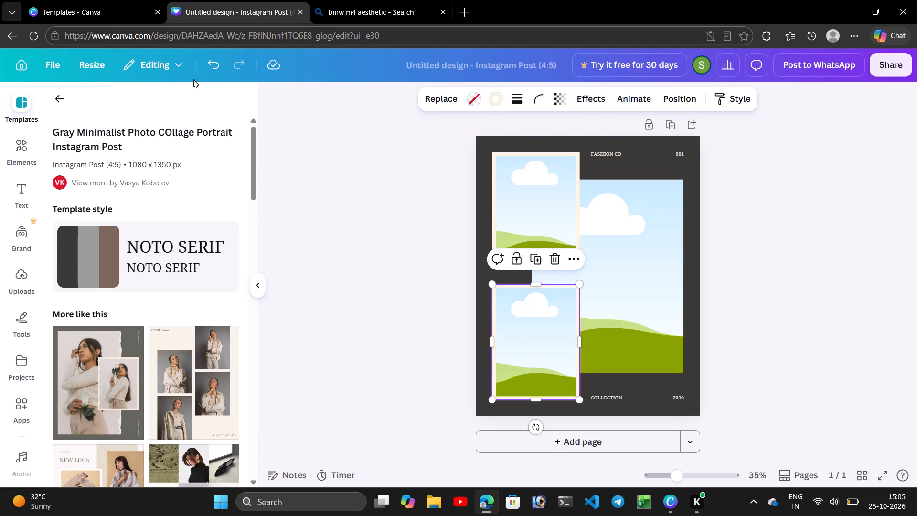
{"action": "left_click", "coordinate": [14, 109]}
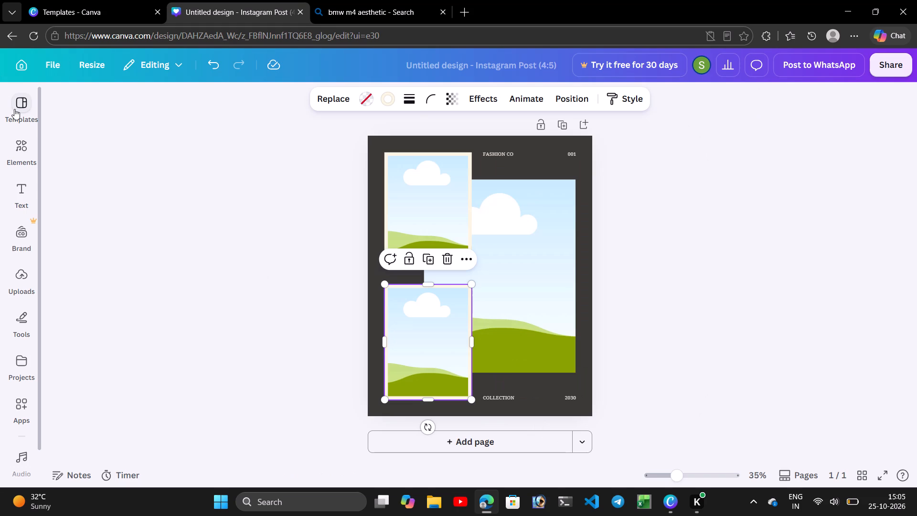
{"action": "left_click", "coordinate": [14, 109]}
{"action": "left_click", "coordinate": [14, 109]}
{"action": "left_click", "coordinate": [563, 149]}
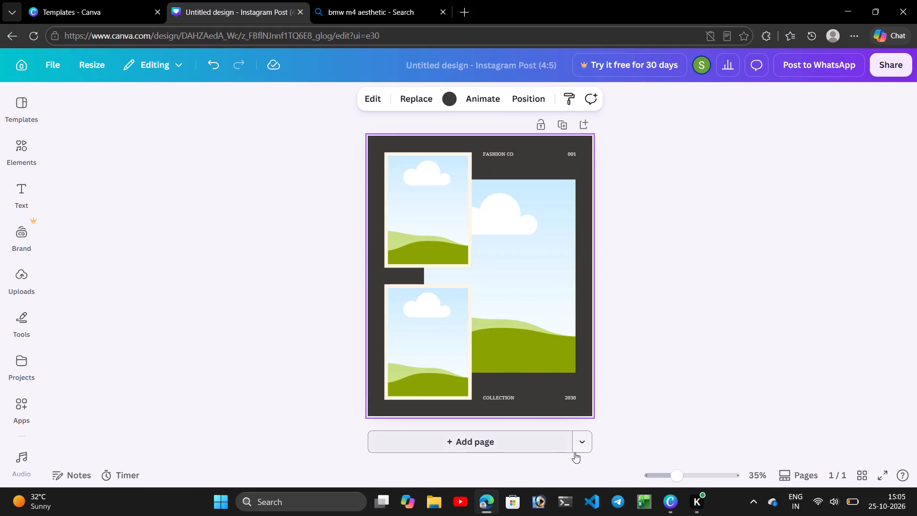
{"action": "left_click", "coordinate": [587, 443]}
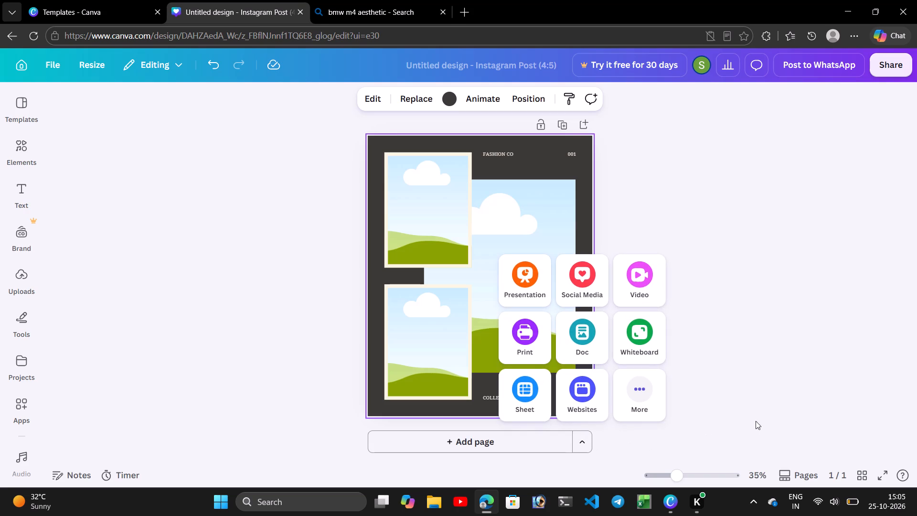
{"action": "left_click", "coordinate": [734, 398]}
Delete the large empty photo frame behind the two smaller bordered frames.
{"action": "right_click", "coordinate": [516, 272]}
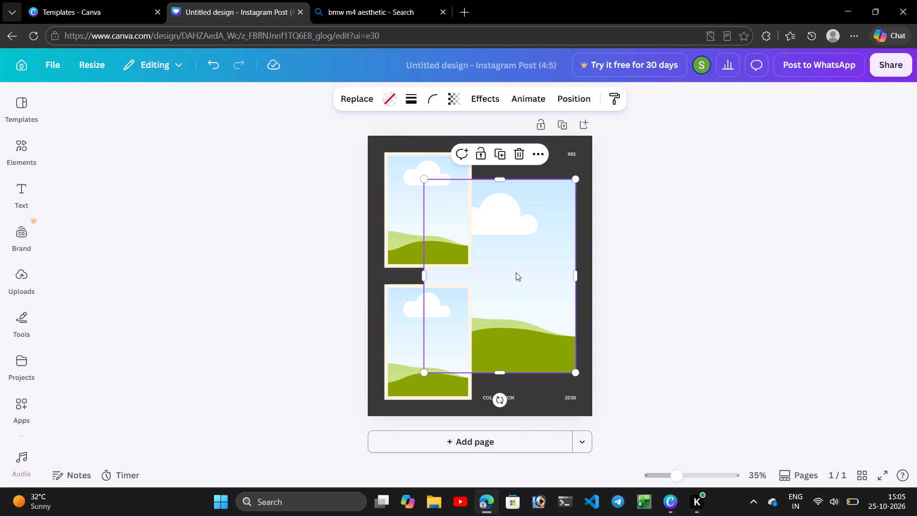
{"action": "left_click", "coordinate": [586, 294]}
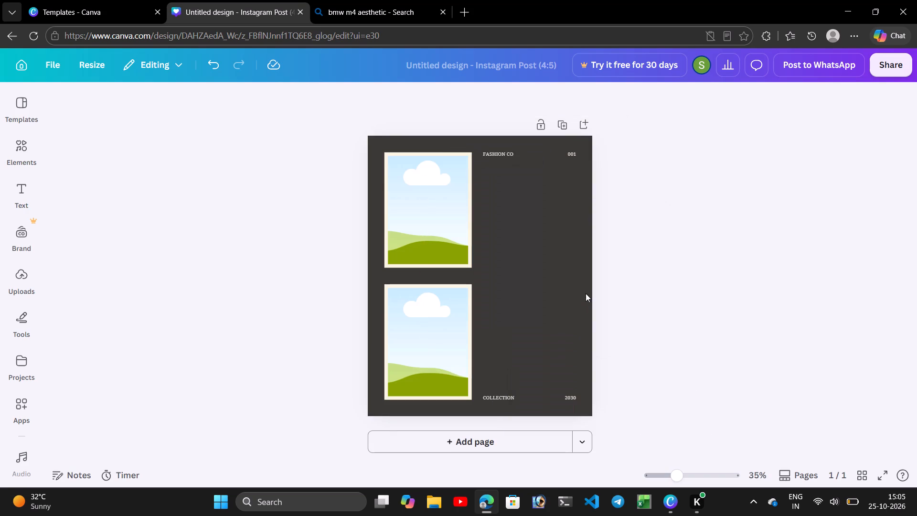
{"action": "left_click", "coordinate": [535, 268]}
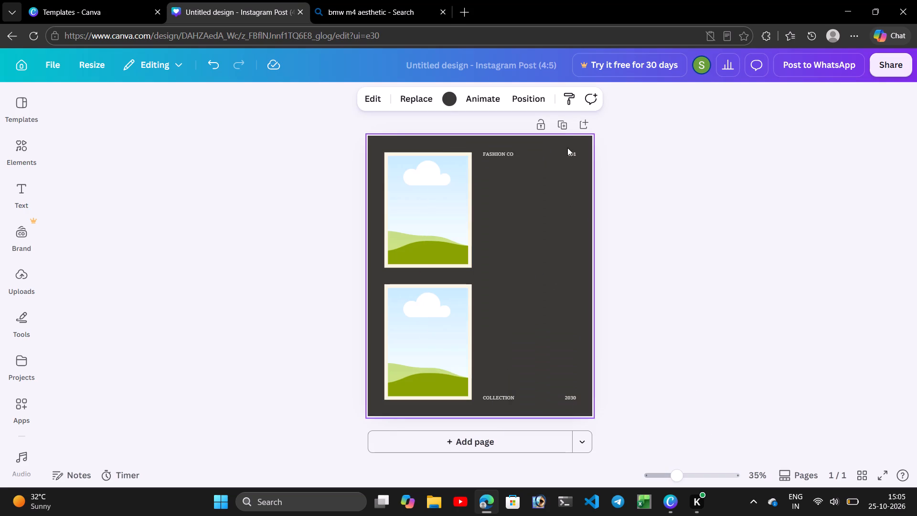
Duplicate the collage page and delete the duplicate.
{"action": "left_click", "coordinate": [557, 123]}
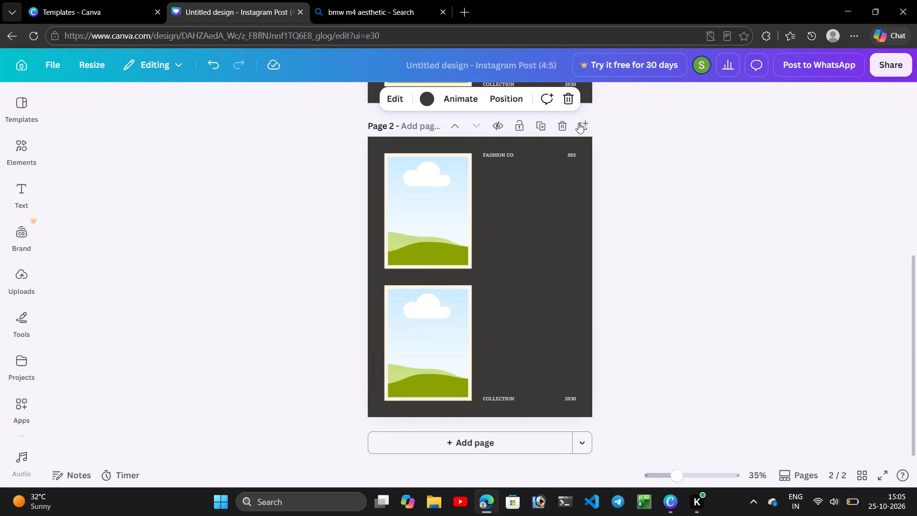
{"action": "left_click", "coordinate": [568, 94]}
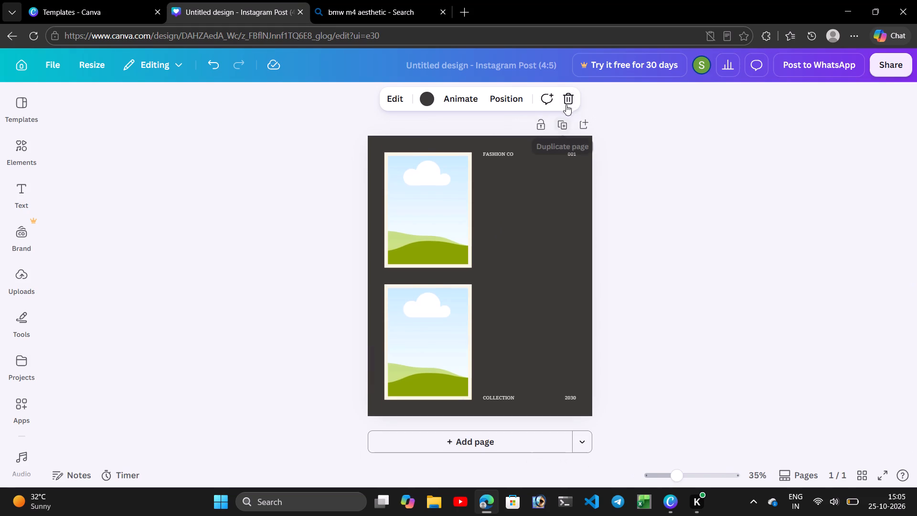
Delete the remaining photo frames and text from the page, keeping only its plain dark background.
{"action": "left_click", "coordinate": [566, 100]}
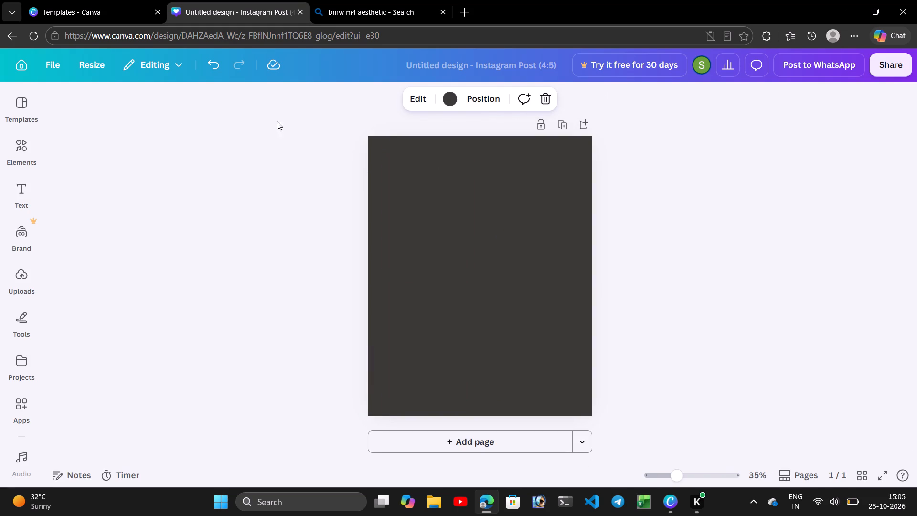
Return from the gray collage template's details to the Instagram Post (4:5) template list and examine the recently used and suggested templates.
{"action": "left_click", "coordinate": [15, 112]}
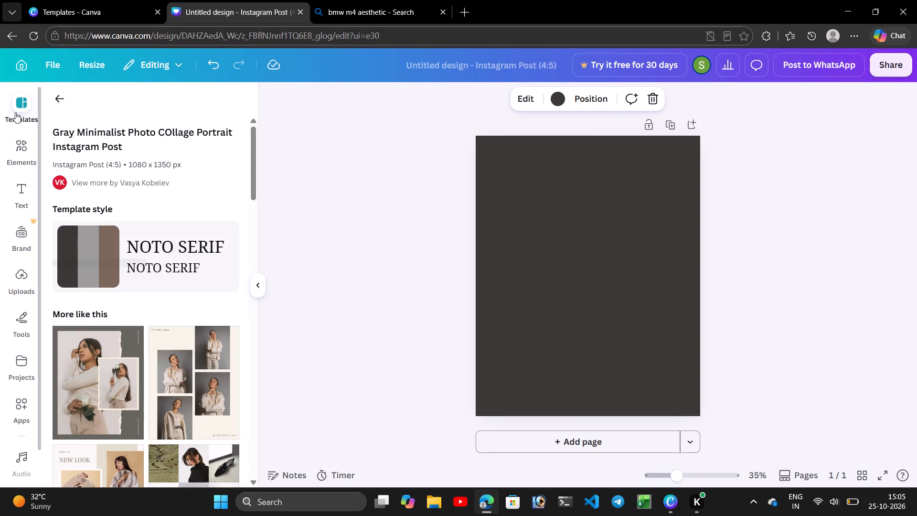
{"action": "left_click", "coordinate": [15, 113]}
{"action": "left_click", "coordinate": [15, 117]}
{"action": "left_click", "coordinate": [60, 98]}
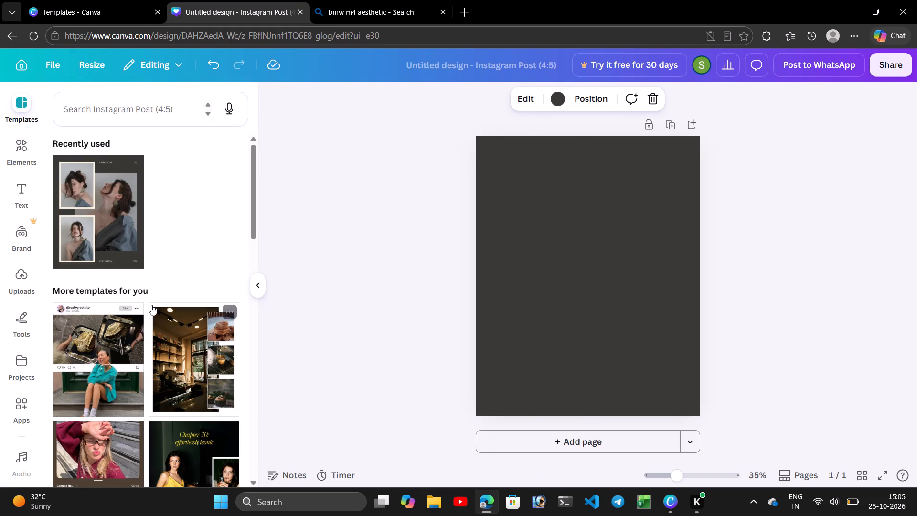
{"action": "scroll", "coordinate": [165, 194], "scroll_direction": "up", "scroll_amount": 4}
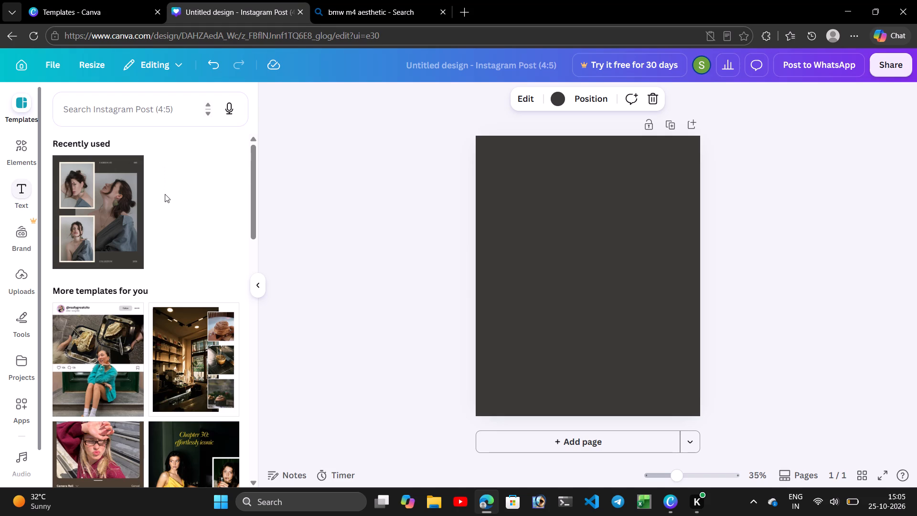
{"action": "scroll", "coordinate": [165, 194], "scroll_direction": "up", "scroll_amount": 4}
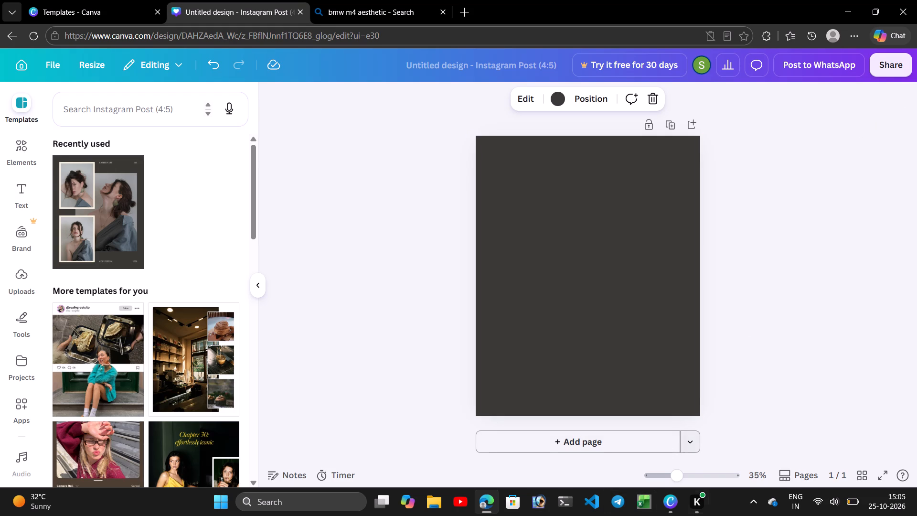
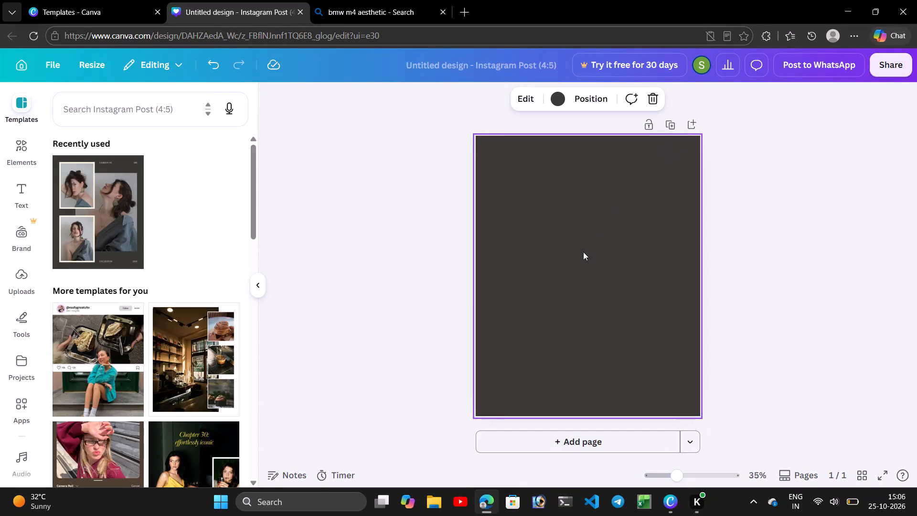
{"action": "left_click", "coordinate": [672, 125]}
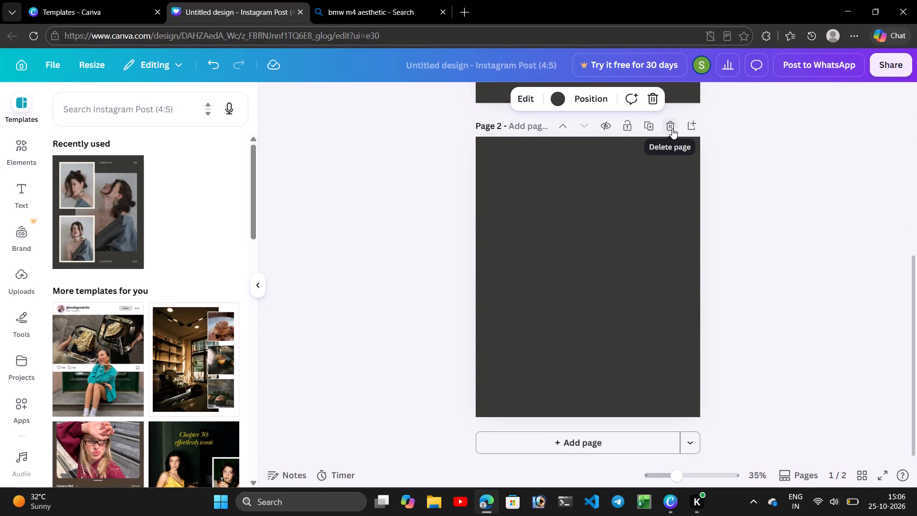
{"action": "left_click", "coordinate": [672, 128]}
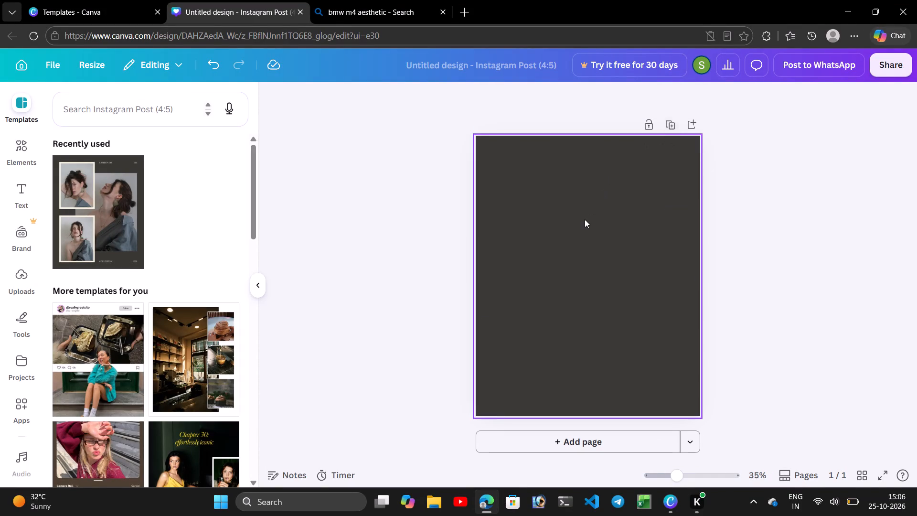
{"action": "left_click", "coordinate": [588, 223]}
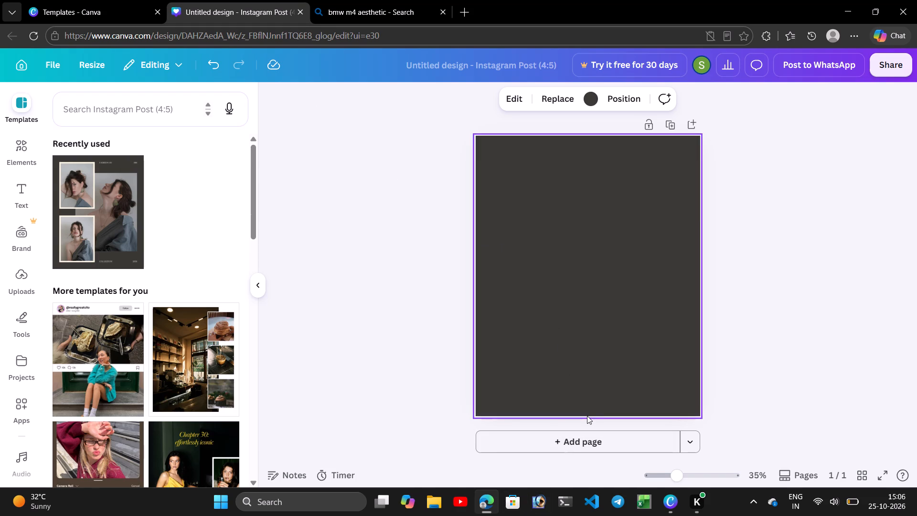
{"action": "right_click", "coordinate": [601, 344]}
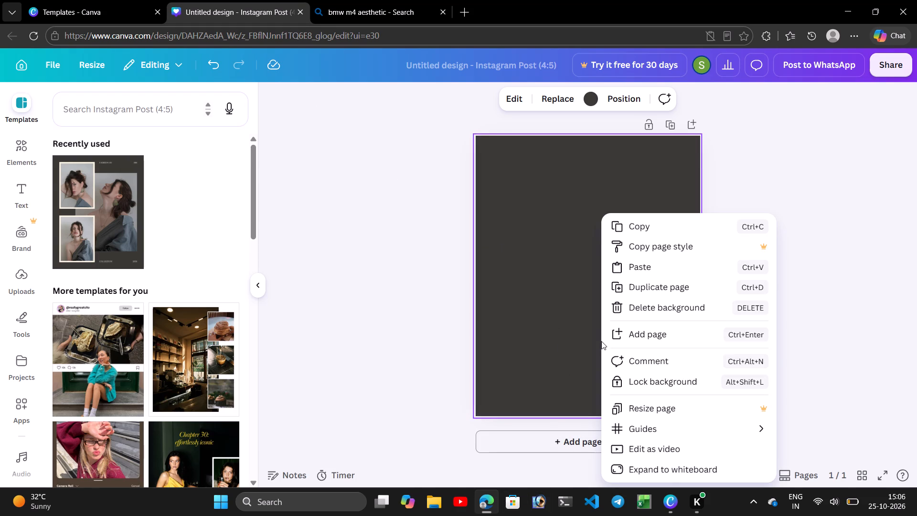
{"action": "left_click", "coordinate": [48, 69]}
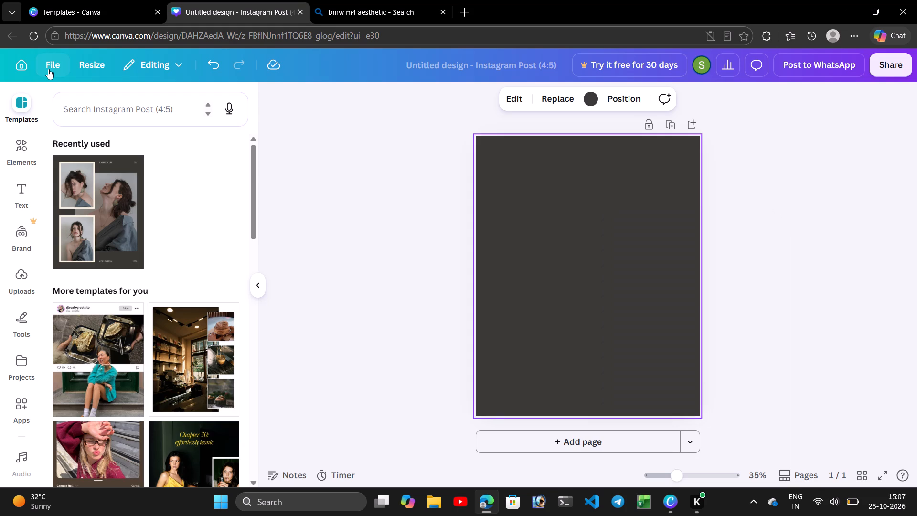
Upload the image photo_2026-10-25_15-06-30 from the Telegram Desktop downloads folder.
{"action": "left_click", "coordinate": [48, 69]}
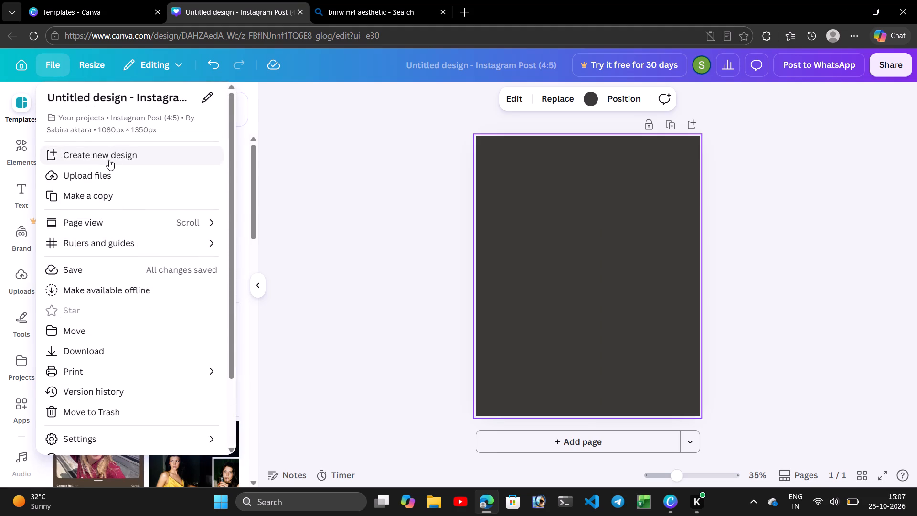
{"action": "left_click", "coordinate": [102, 173]}
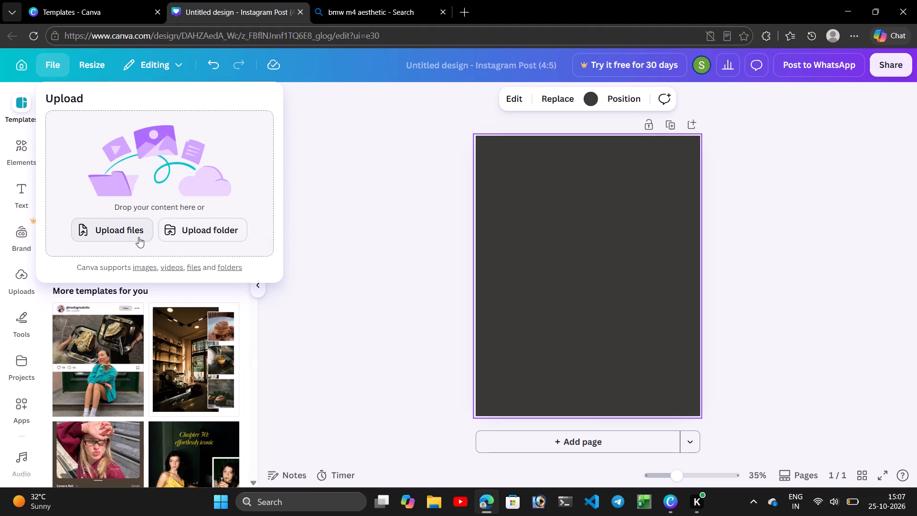
{"action": "left_click", "coordinate": [133, 235]}
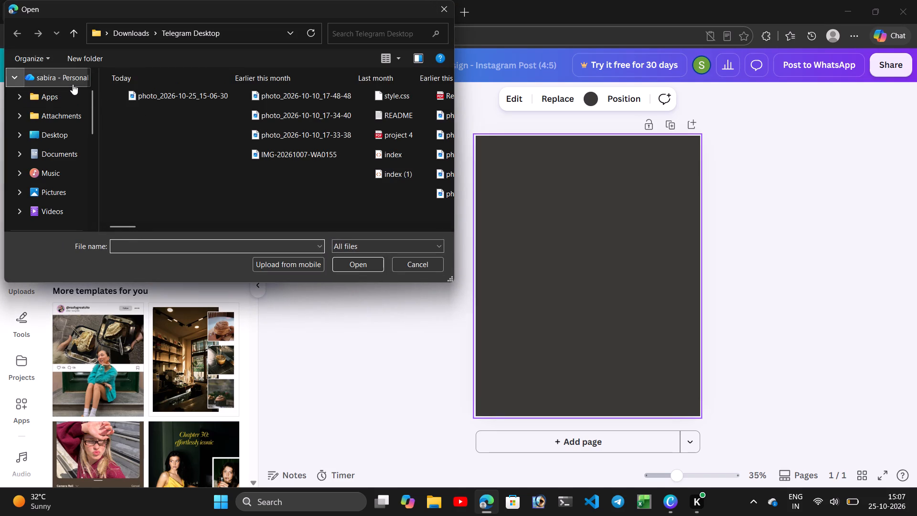
{"action": "double_click", "coordinate": [144, 102]}
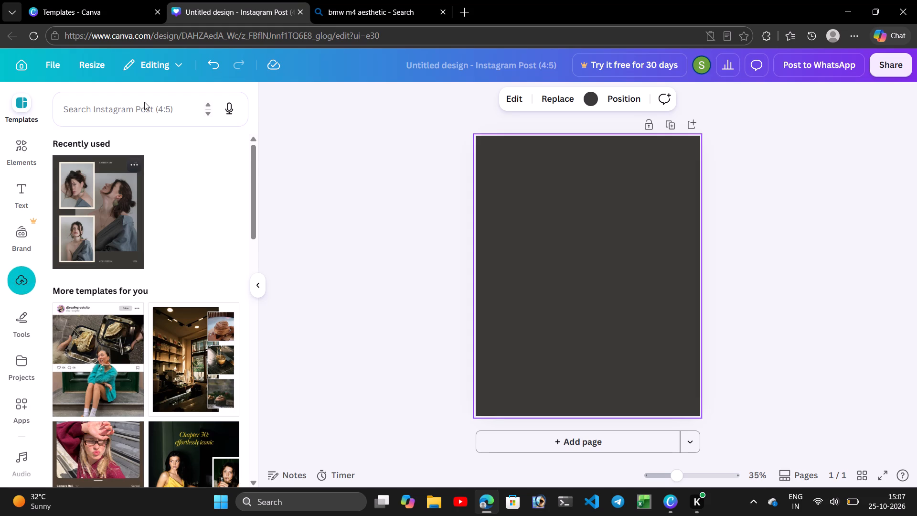
Place the uploaded black image with blue and red diagonal stripes near the middle of the dark page.
{"action": "left_click", "coordinate": [24, 281]}
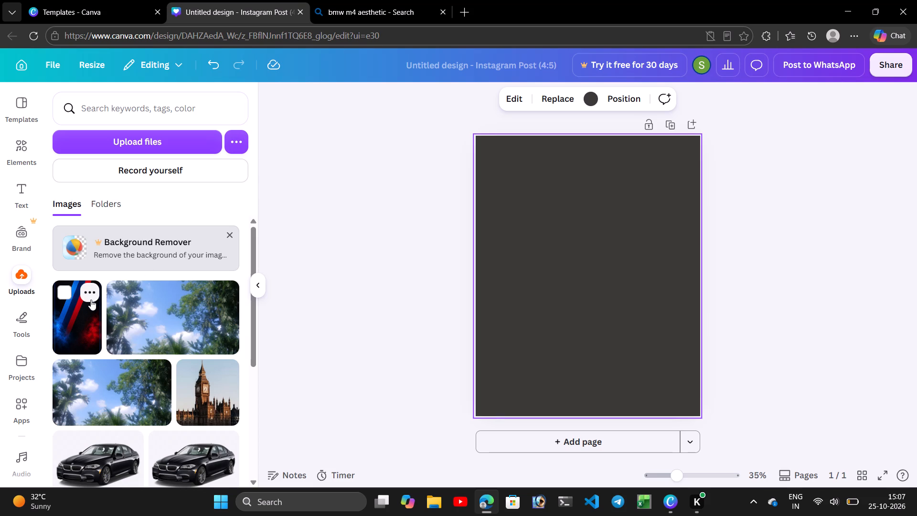
{"action": "left_click_drag", "start_coordinate": [91, 300], "coordinate": [90, 318]}
{"action": "left_click_drag", "start_coordinate": [77, 322], "coordinate": [576, 279]}
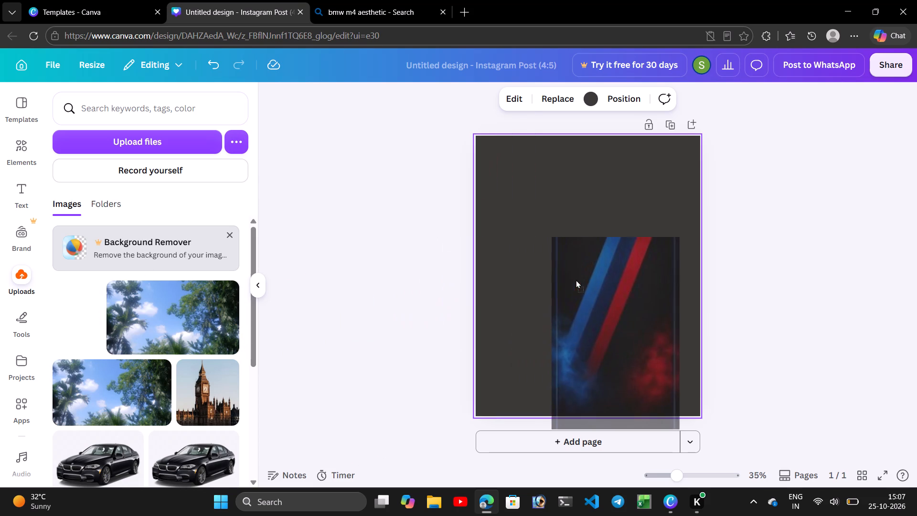
{"action": "left_click_drag", "start_coordinate": [576, 279], "coordinate": [558, 241]}
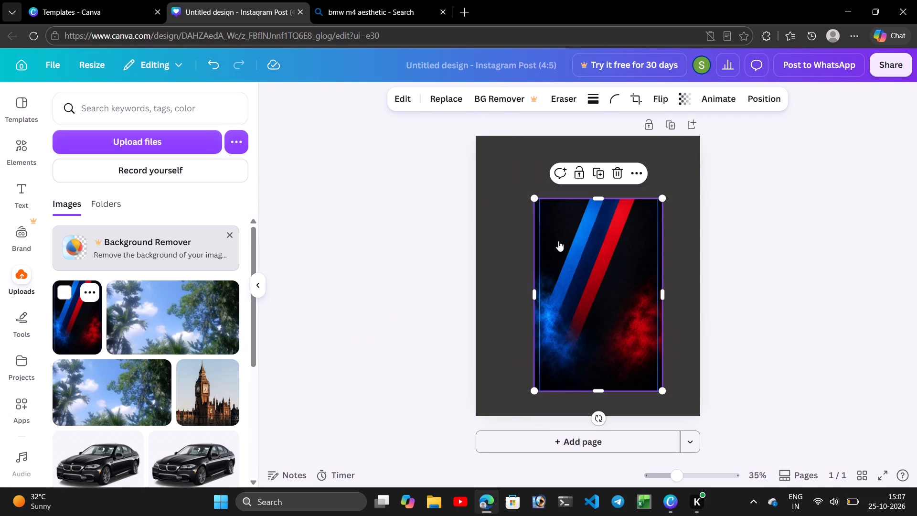
Extend the striped image on all four sides to cover the whole page at 1,080 × 1,350.
{"action": "left_click_drag", "start_coordinate": [599, 200], "coordinate": [594, 152]}
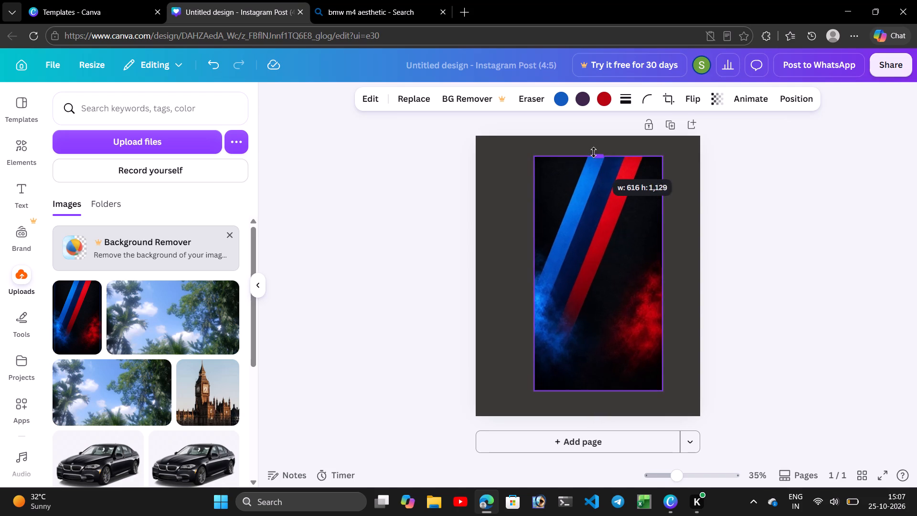
{"action": "left_click_drag", "start_coordinate": [594, 152], "coordinate": [593, 141]}
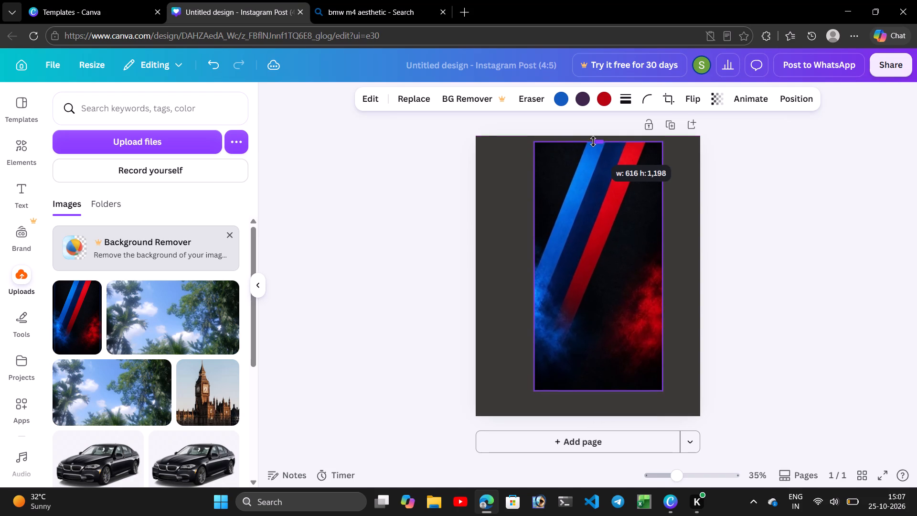
{"action": "left_click_drag", "start_coordinate": [593, 141], "coordinate": [593, 138]}
{"action": "left_click_drag", "start_coordinate": [536, 262], "coordinate": [469, 263]}
{"action": "left_click_drag", "start_coordinate": [469, 264], "coordinate": [476, 263]}
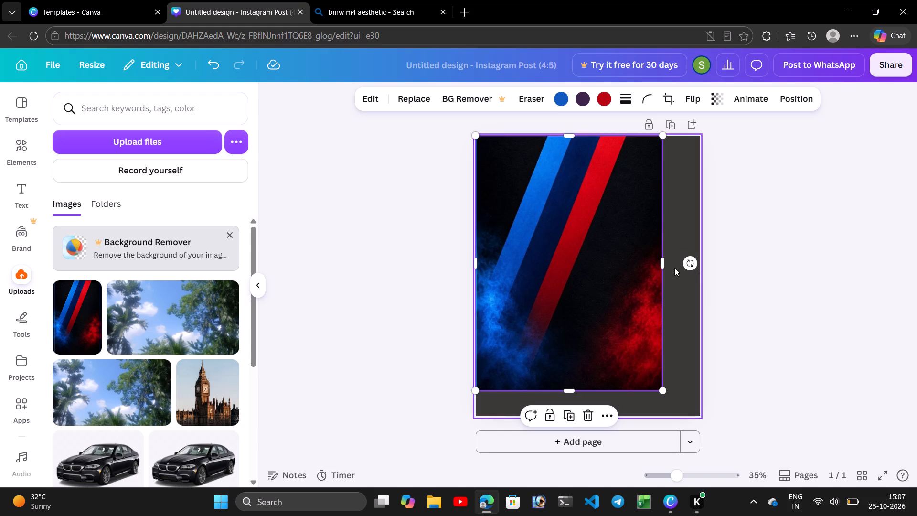
{"action": "left_click_drag", "start_coordinate": [663, 260], "coordinate": [684, 263]}
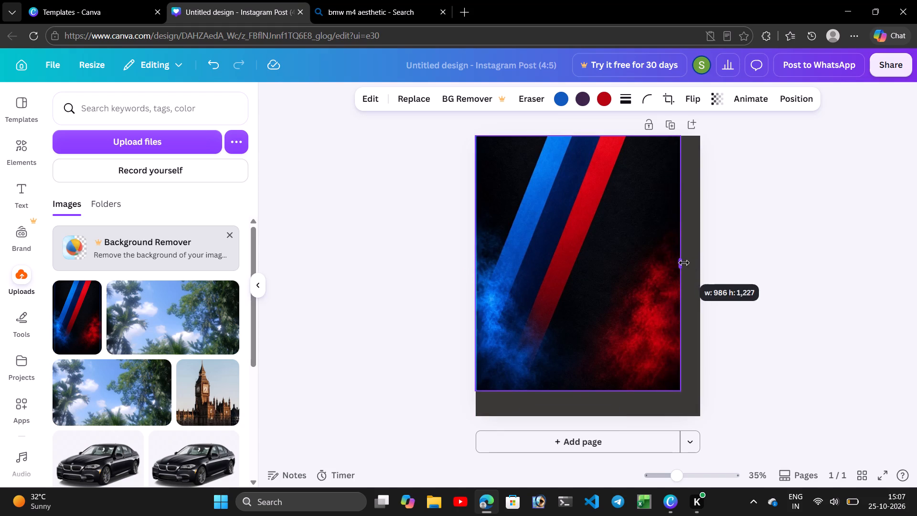
{"action": "left_click_drag", "start_coordinate": [684, 263], "coordinate": [703, 260]}
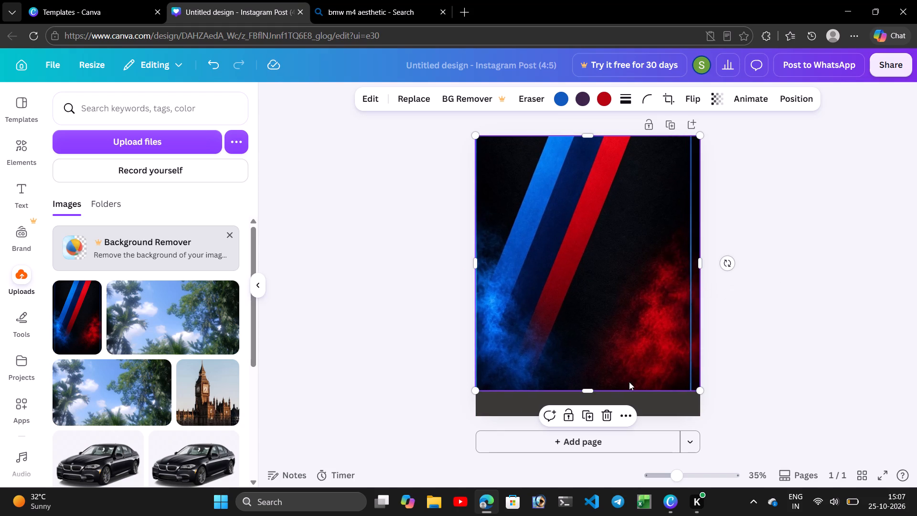
{"action": "left_click_drag", "start_coordinate": [591, 390], "coordinate": [591, 415]}
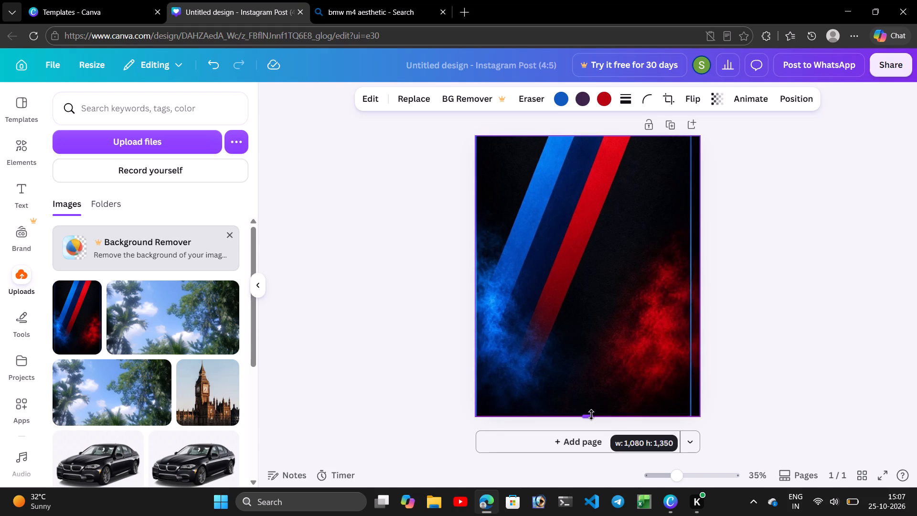
{"action": "left_click_drag", "start_coordinate": [591, 415], "coordinate": [591, 415]}
Shift the full-page striped image slightly upward on the page.
{"action": "left_click_drag", "start_coordinate": [602, 328], "coordinate": [614, 321]}
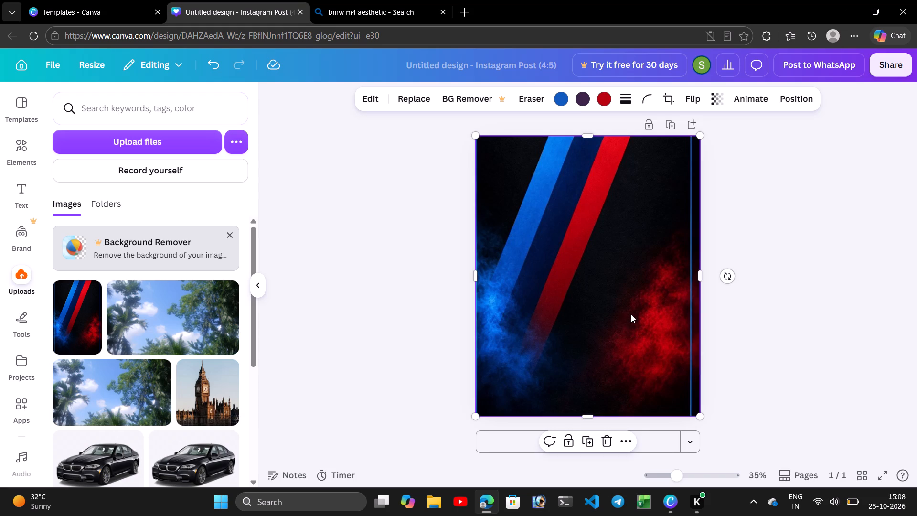
{"action": "left_click_drag", "start_coordinate": [634, 312], "coordinate": [625, 312]}
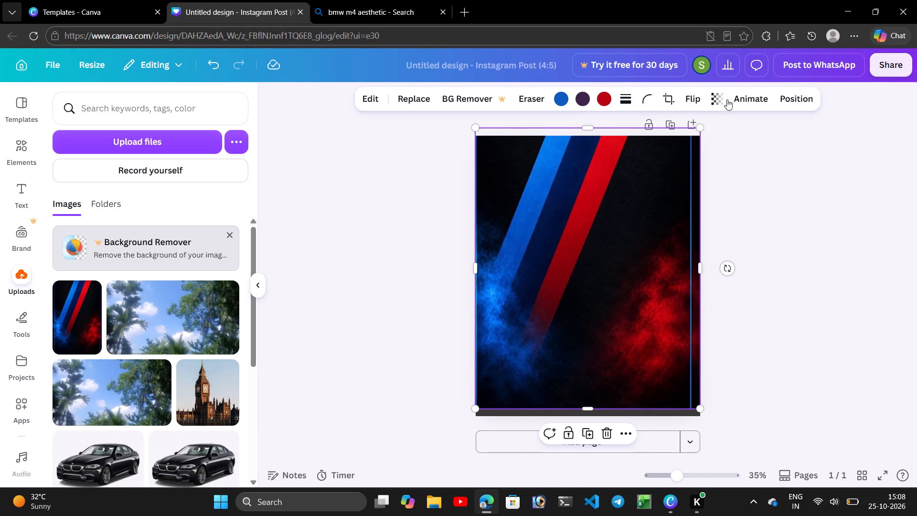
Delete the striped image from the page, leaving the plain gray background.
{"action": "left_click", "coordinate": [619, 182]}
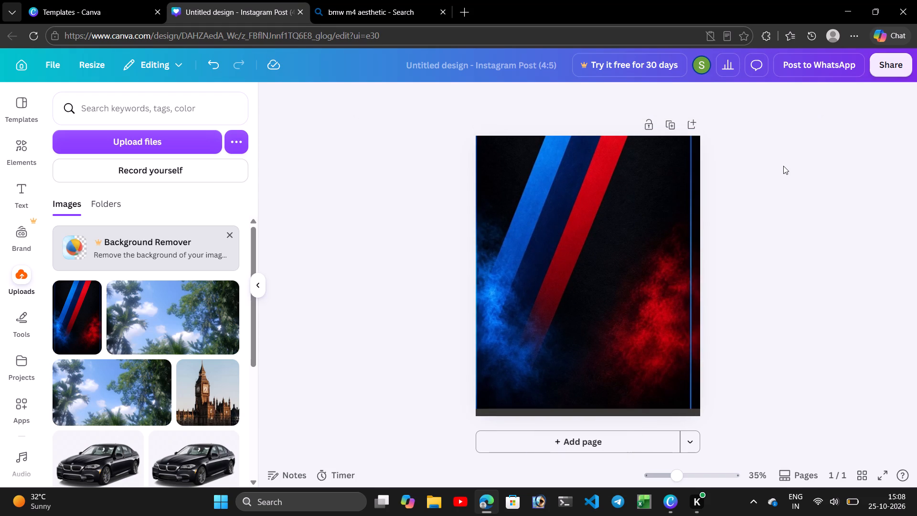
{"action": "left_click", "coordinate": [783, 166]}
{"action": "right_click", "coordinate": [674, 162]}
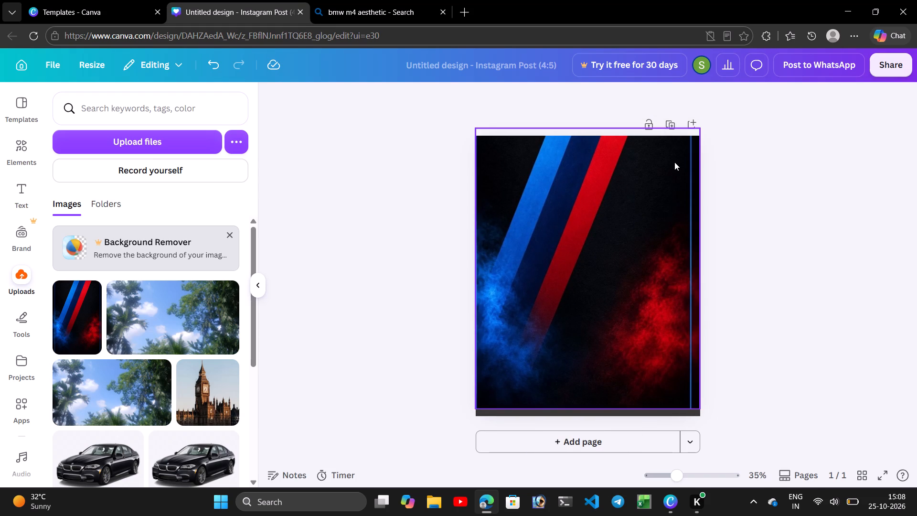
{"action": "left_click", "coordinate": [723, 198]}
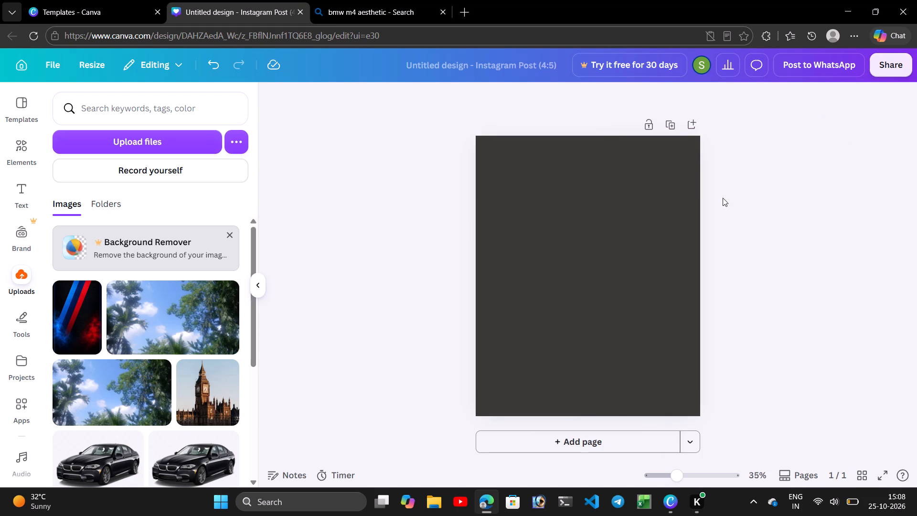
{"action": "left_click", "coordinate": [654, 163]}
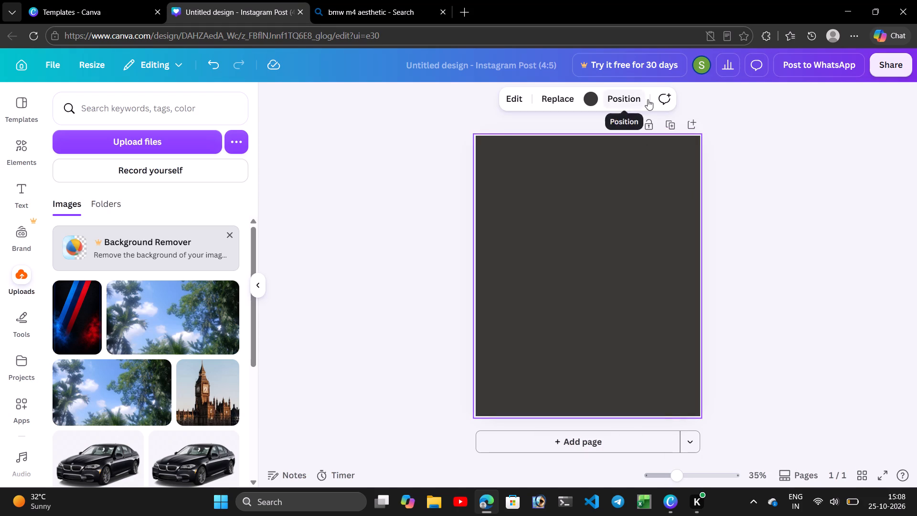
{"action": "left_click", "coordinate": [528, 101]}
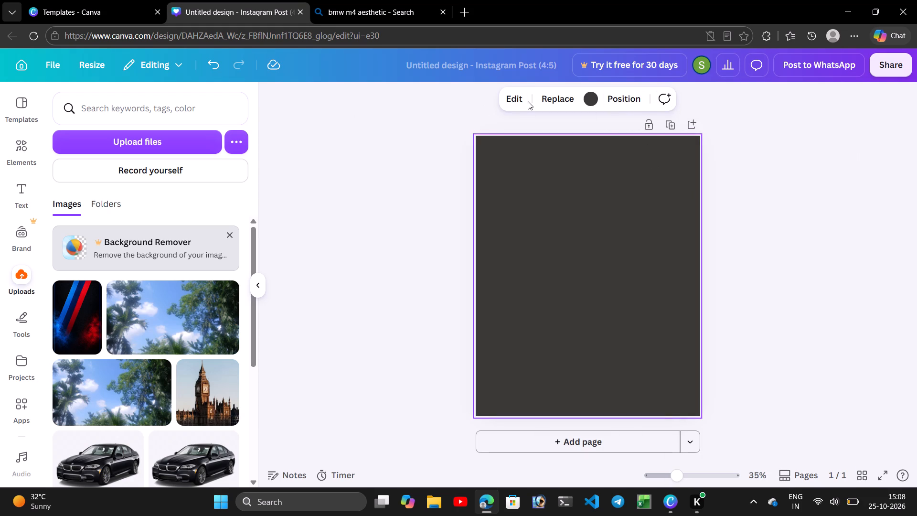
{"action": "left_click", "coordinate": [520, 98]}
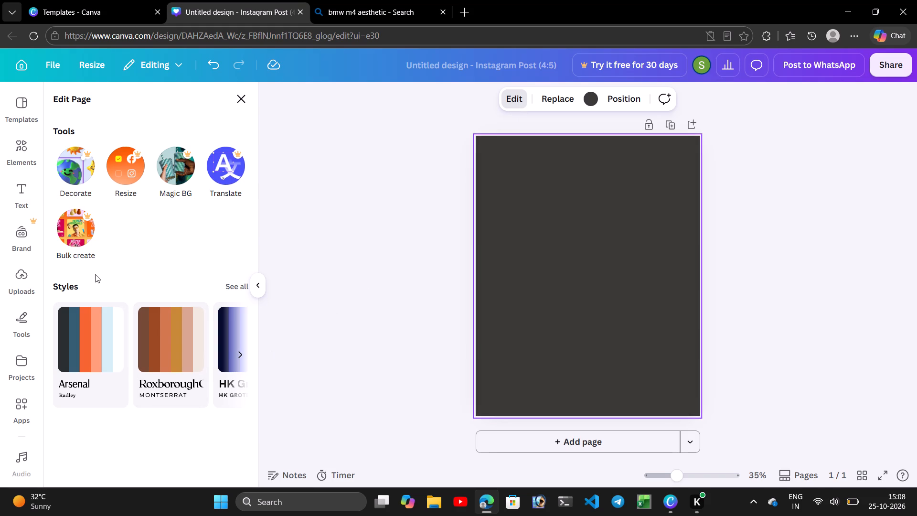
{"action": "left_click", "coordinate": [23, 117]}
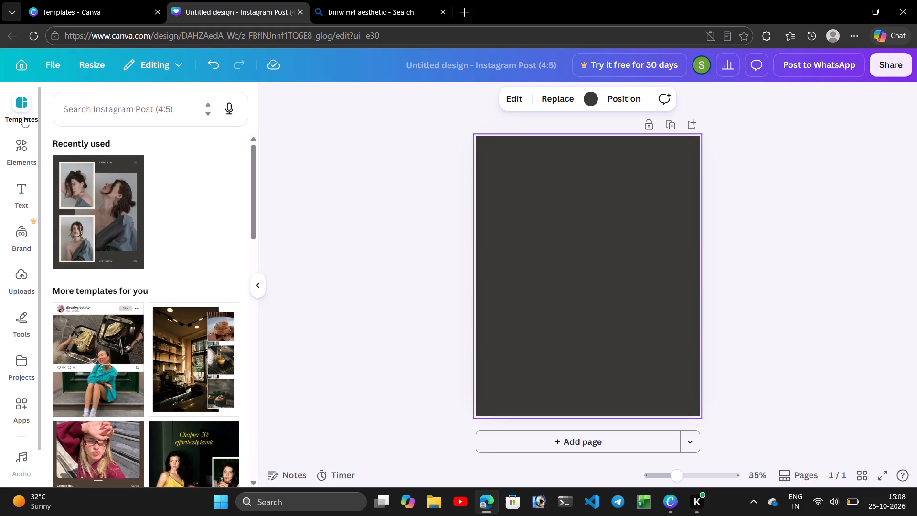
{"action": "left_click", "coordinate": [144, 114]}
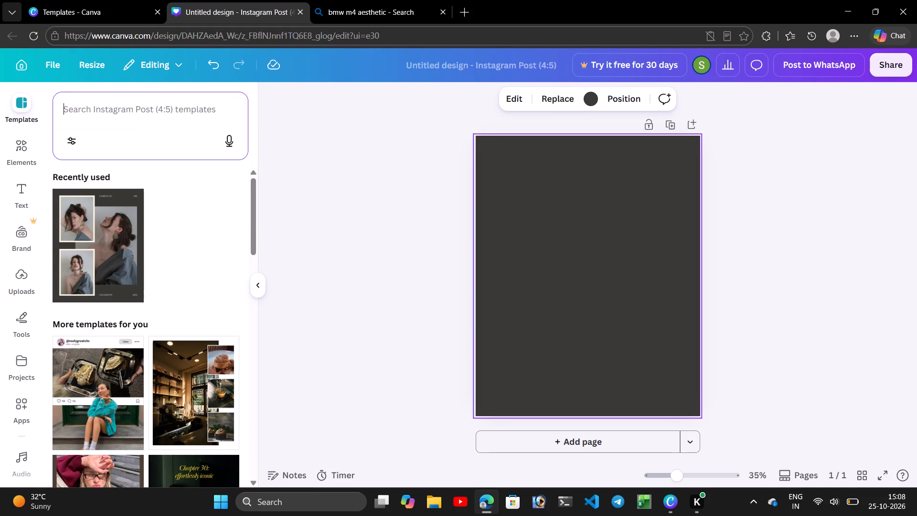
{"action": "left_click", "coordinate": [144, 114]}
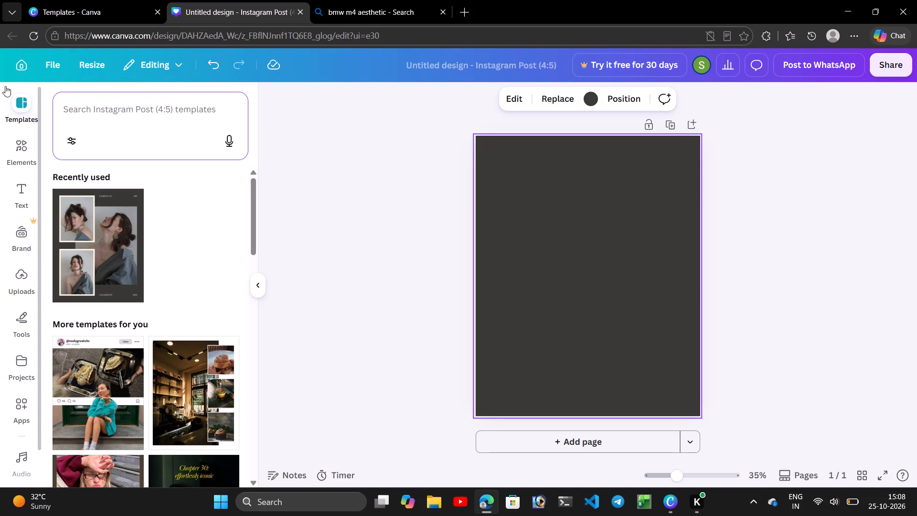
Leave the current design for the Canva home page and open the main template gallery.
{"action": "left_click", "coordinate": [21, 61]}
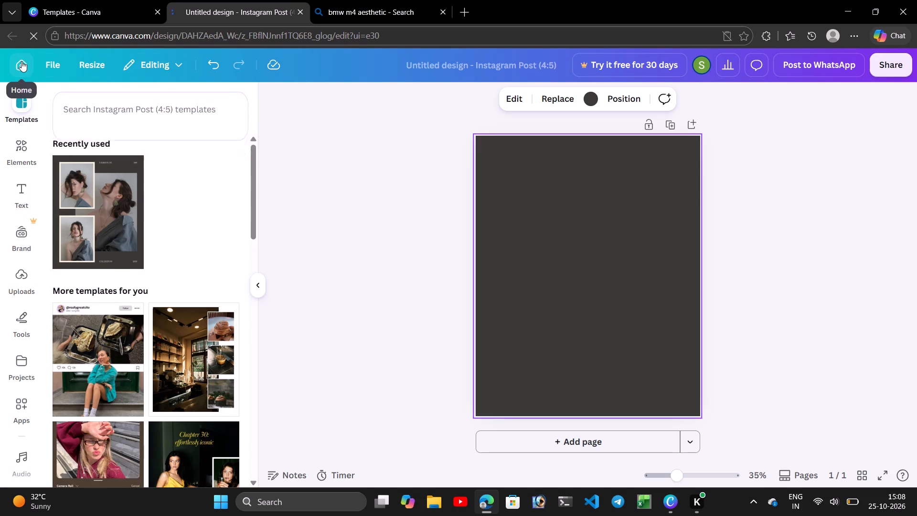
{"action": "left_click", "coordinate": [22, 65]}
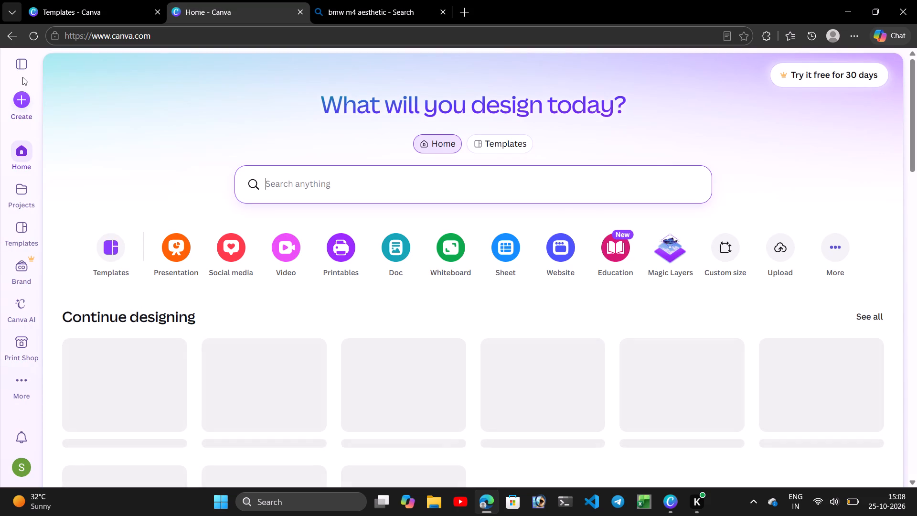
{"action": "left_click", "coordinate": [110, 247]}
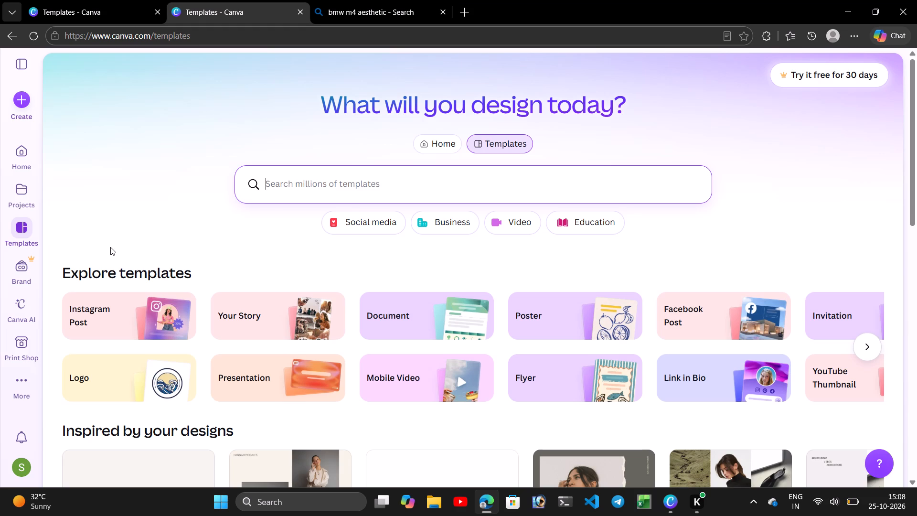
Upload the striped background image photo_2026-10-25_15-06-30.jpg as the source for a new design.
{"action": "left_click", "coordinate": [11, 99]}
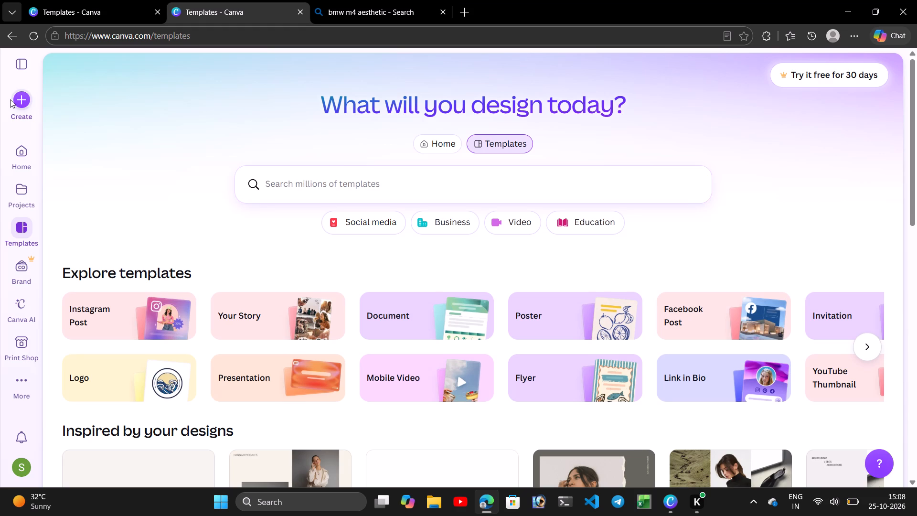
{"action": "left_click", "coordinate": [22, 99]}
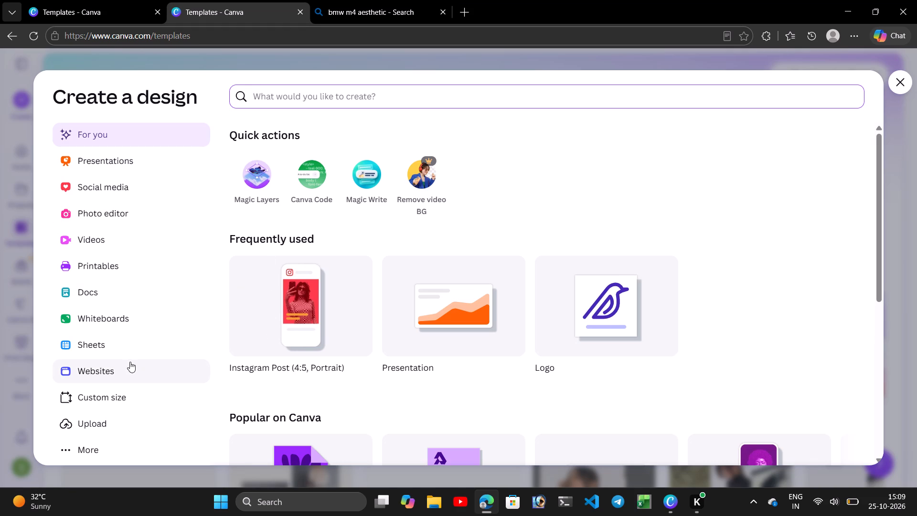
{"action": "scroll", "coordinate": [130, 362], "scroll_direction": "down", "scroll_amount": 2}
{"action": "left_click", "coordinate": [118, 400]}
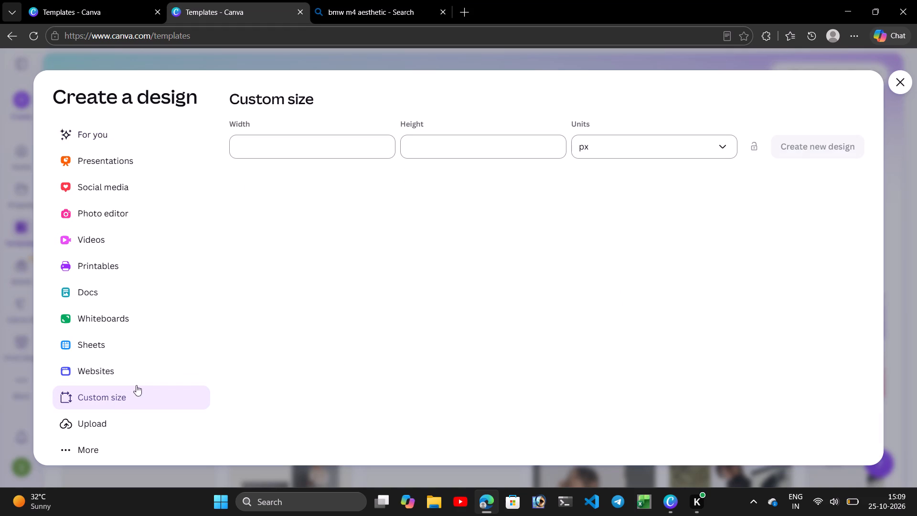
{"action": "left_click", "coordinate": [103, 426]}
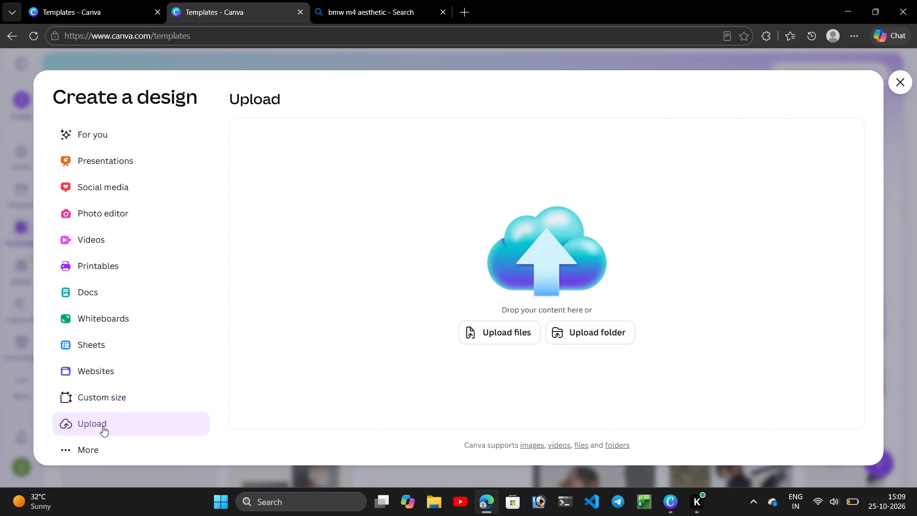
{"action": "left_click", "coordinate": [512, 330]}
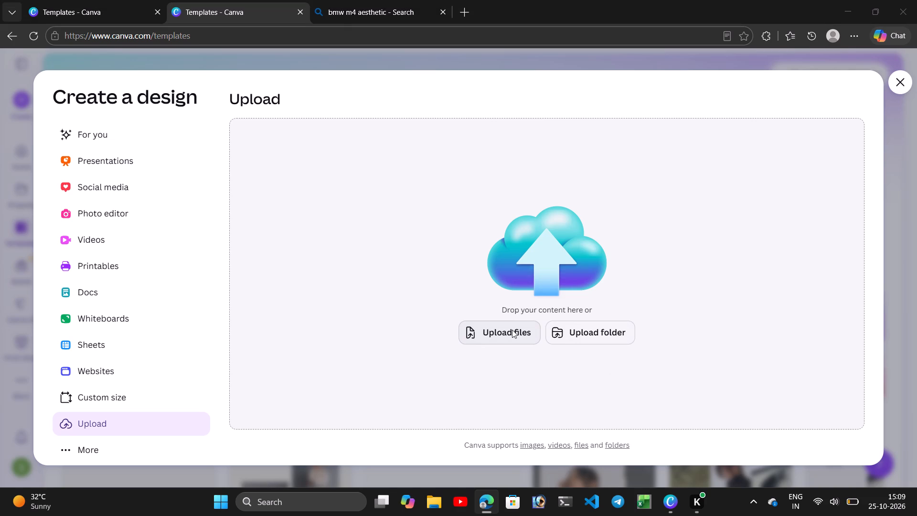
{"action": "double_click", "coordinate": [152, 99]}
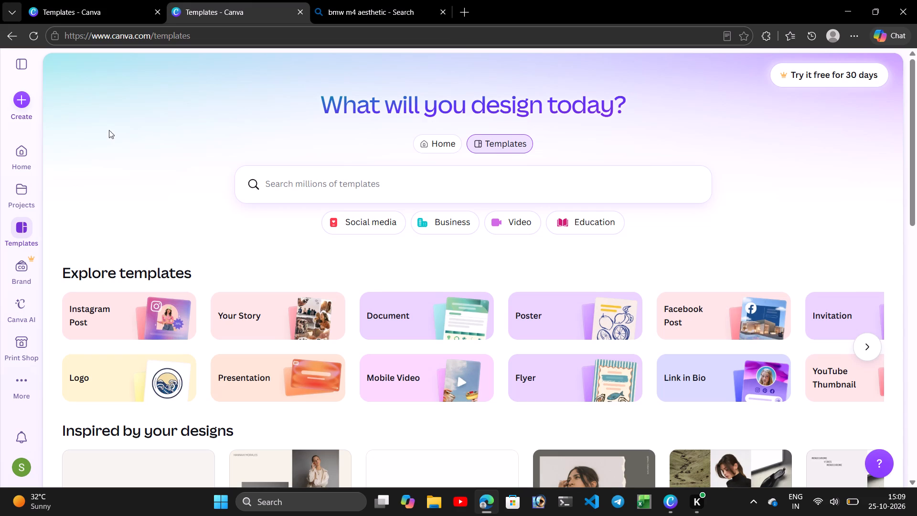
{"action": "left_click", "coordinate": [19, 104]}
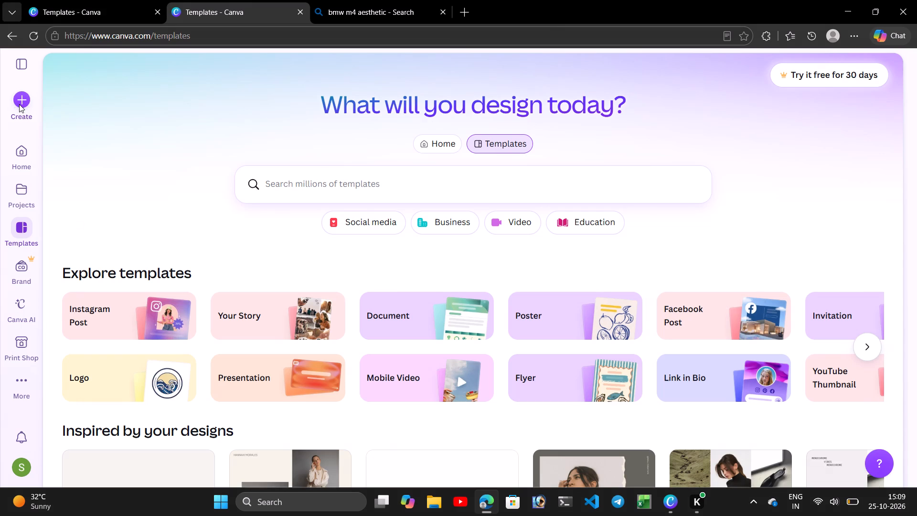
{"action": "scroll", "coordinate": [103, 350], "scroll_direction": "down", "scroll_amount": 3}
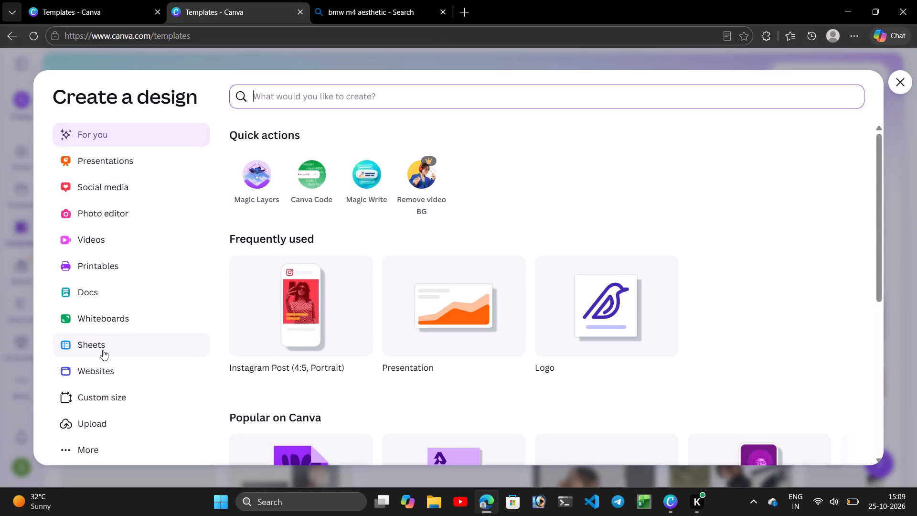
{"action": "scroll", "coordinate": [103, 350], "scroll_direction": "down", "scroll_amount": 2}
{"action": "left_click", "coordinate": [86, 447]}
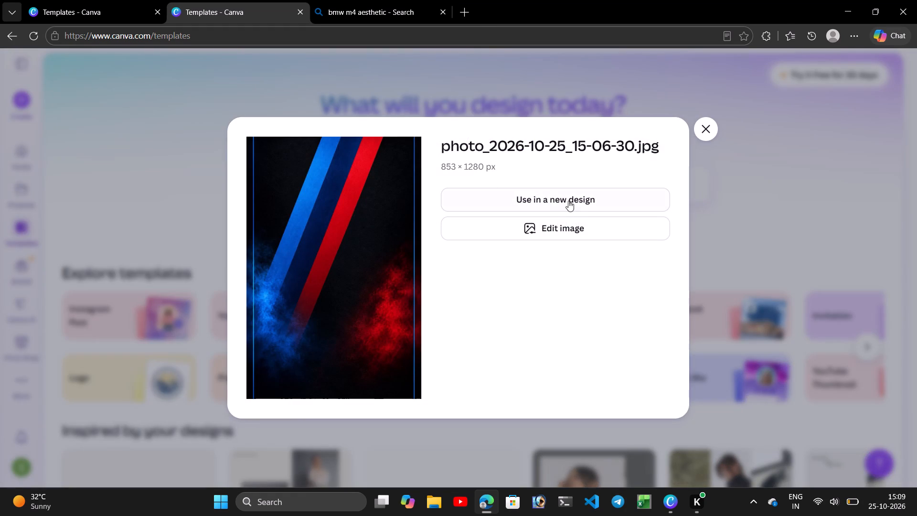
Use the uploaded striped image in a new custom-size design of 853 × 1280 px.
{"action": "left_click", "coordinate": [578, 204]}
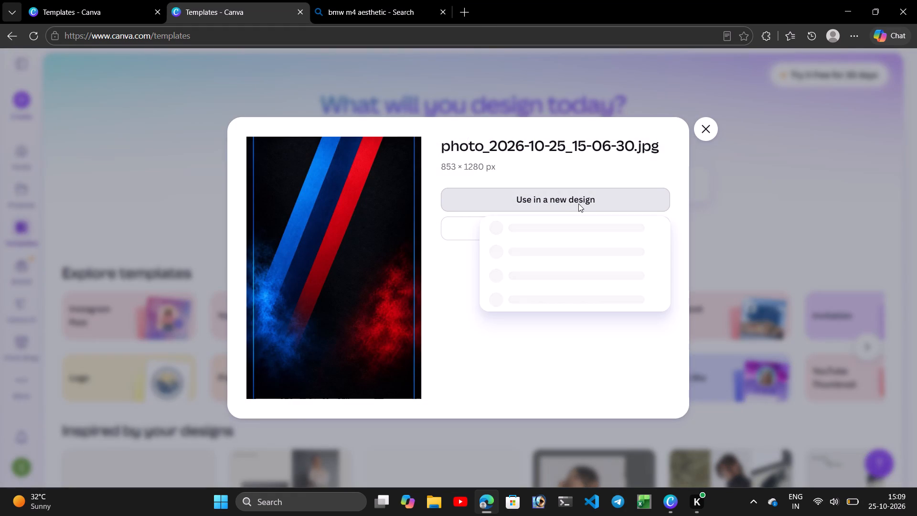
{"action": "left_click", "coordinate": [578, 180]}
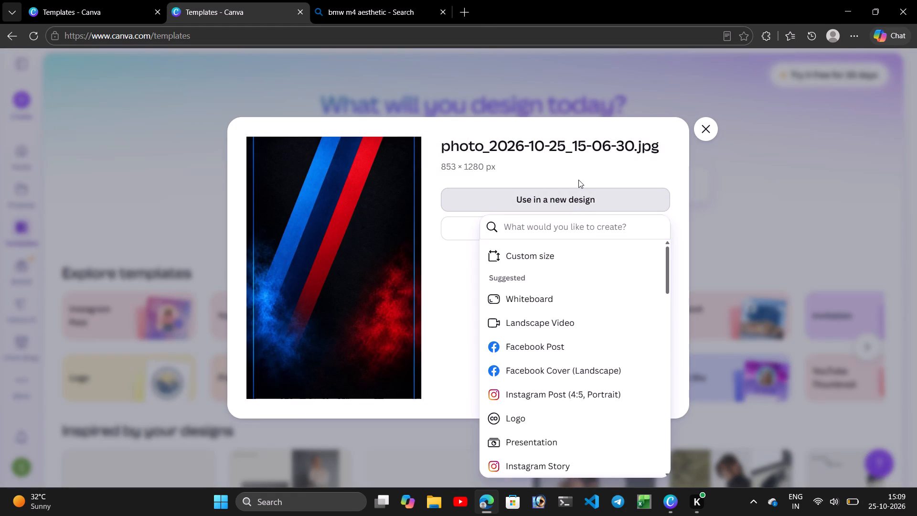
{"action": "left_click", "coordinate": [381, 212]}
{"action": "left_click", "coordinate": [520, 204]}
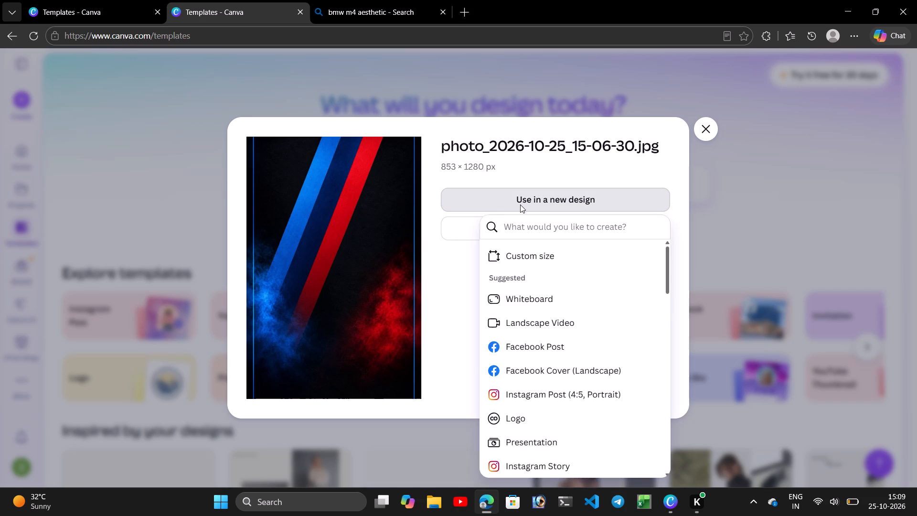
{"action": "double_click", "coordinate": [520, 204]}
{"action": "left_click", "coordinate": [527, 255]}
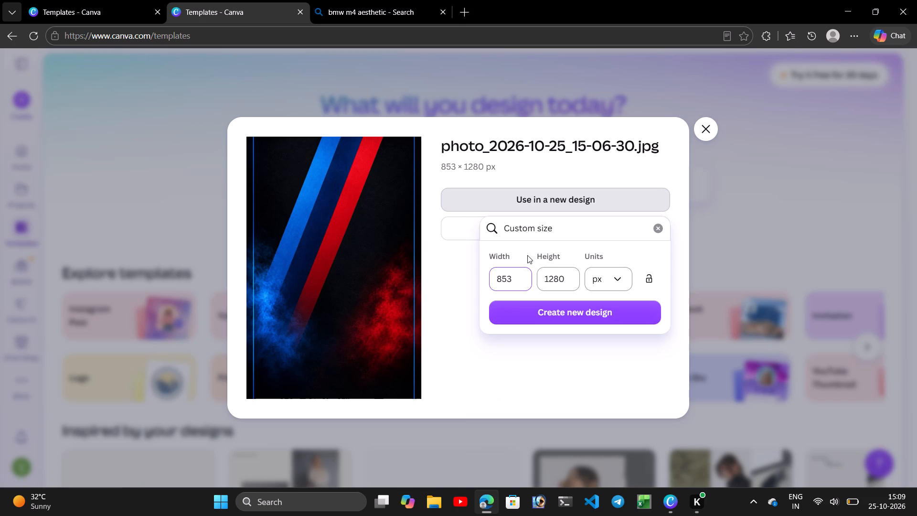
{"action": "left_click", "coordinate": [583, 310]}
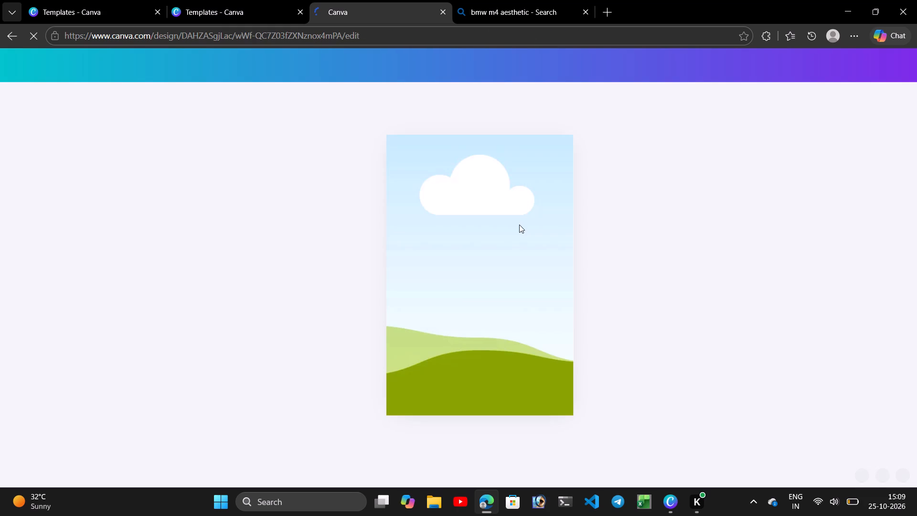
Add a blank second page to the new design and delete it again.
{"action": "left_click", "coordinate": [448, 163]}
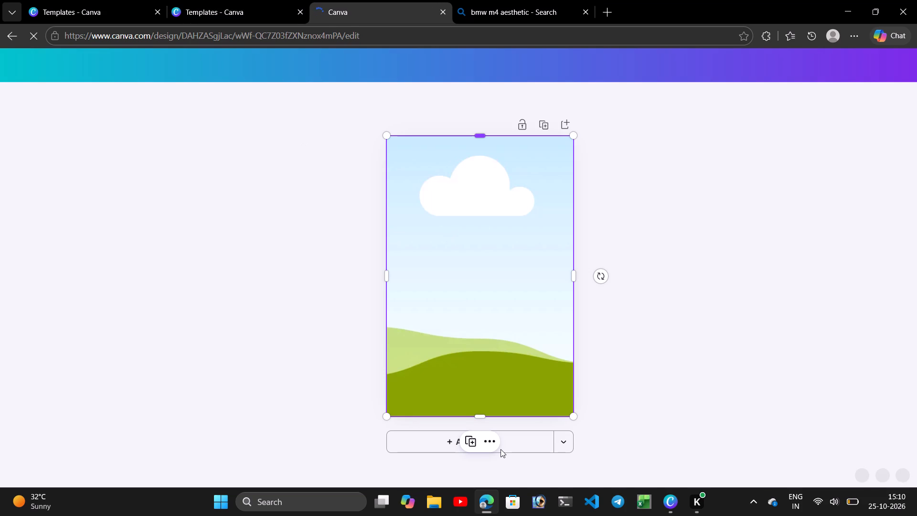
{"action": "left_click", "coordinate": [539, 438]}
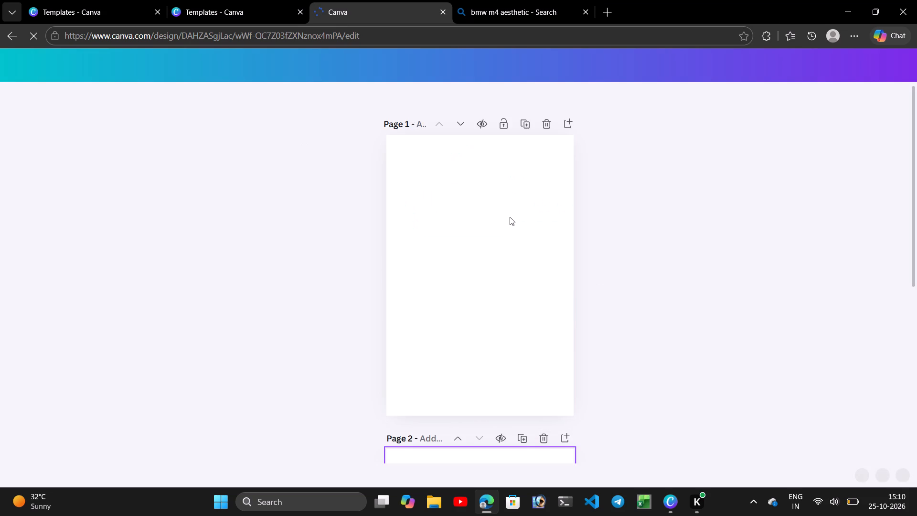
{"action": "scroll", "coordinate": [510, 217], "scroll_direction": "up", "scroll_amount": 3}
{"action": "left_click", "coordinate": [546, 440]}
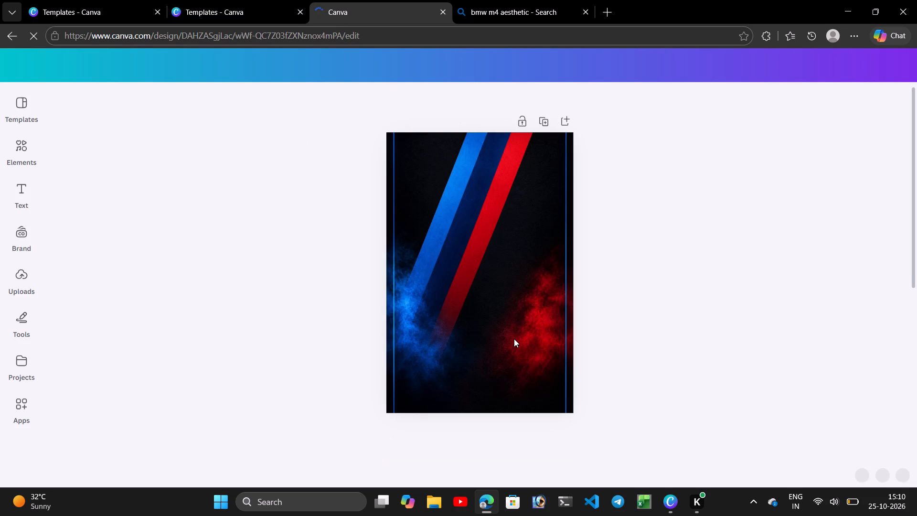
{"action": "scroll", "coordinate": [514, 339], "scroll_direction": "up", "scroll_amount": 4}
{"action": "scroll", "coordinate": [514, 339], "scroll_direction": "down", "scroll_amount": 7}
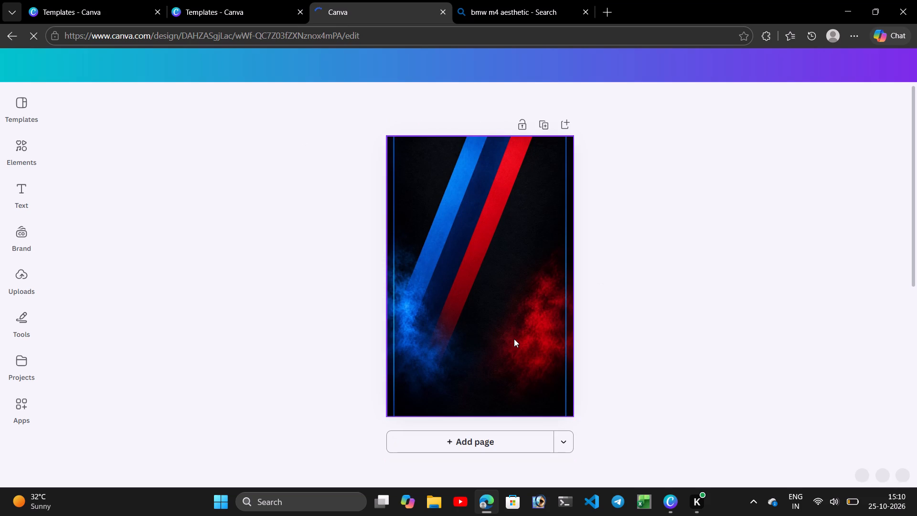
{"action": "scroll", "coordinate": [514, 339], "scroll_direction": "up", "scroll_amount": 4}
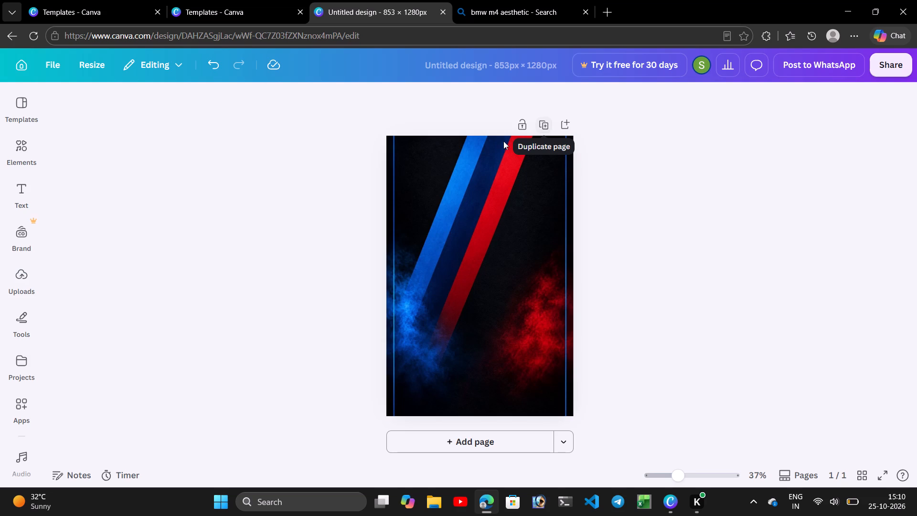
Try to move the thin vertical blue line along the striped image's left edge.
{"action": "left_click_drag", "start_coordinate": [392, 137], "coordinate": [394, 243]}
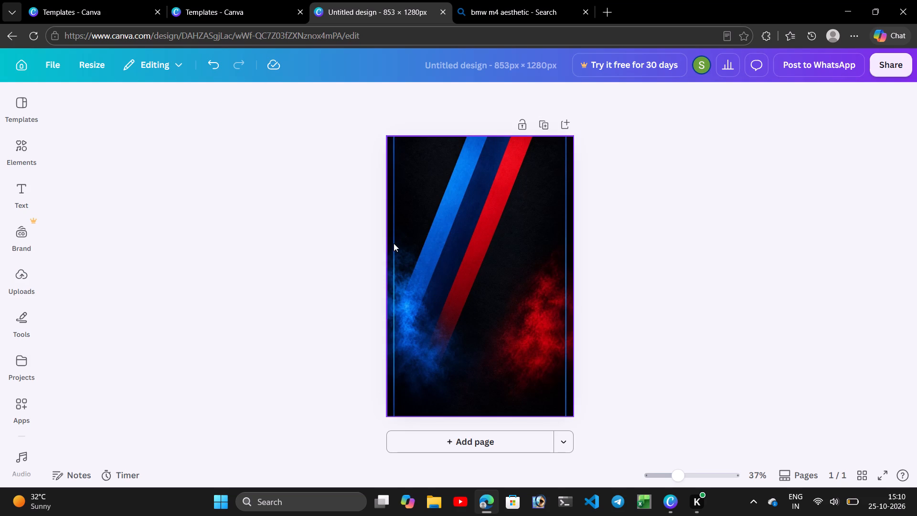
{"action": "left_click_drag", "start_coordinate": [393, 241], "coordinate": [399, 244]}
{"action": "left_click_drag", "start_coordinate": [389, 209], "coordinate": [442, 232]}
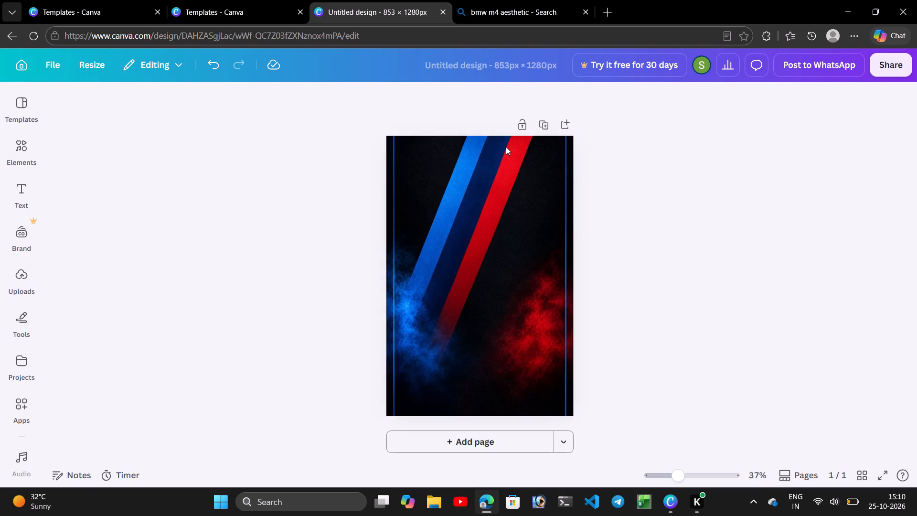
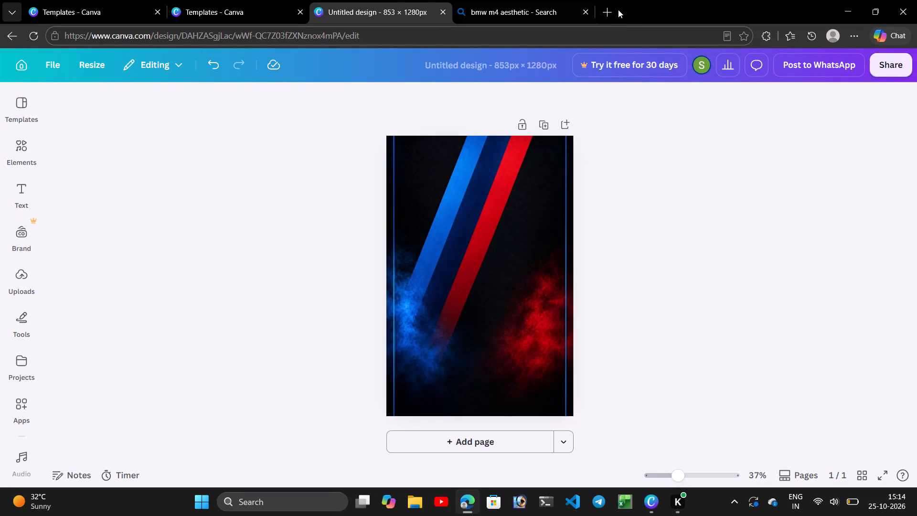
Switch to the web search page and search for "bmw logo without background".
{"action": "left_click", "coordinate": [521, 14]}
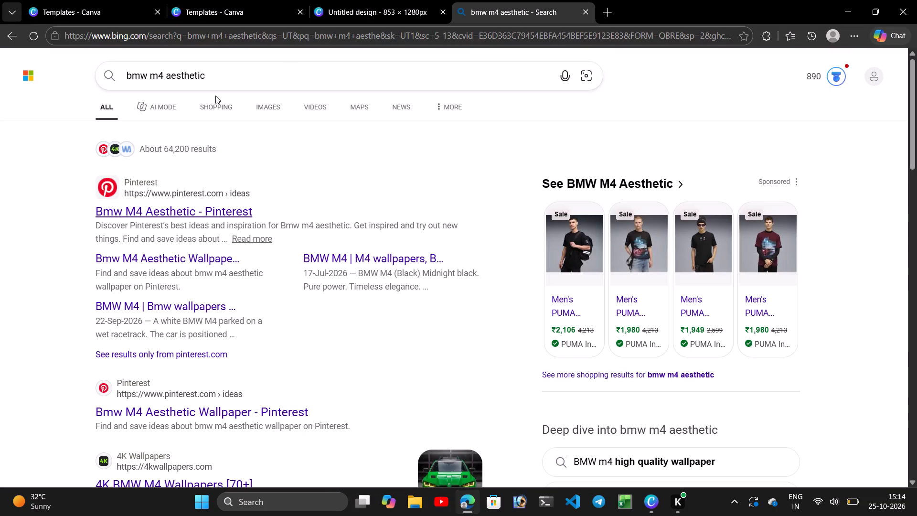
{"action": "left_click", "coordinate": [219, 68]}
{"action": "key", "text": "BackSpace"}
{"action": "key", "text": "BackSpace"}
{"action": "key", "text": "BackSpace"}
{"action": "key", "text": "BackSpace"}
{"action": "key", "text": "BackSpace"}
{"action": "key", "text": "BackSpace"}
{"action": "key", "text": "BackSpace"}
{"action": "key", "text": "BackSpace"}
{"action": "key", "text": "BackSpace"}
{"action": "key", "text": "BackSpace"}
{"action": "key", "text": "BackSpace"}
{"action": "key", "text": "BackSpace"}
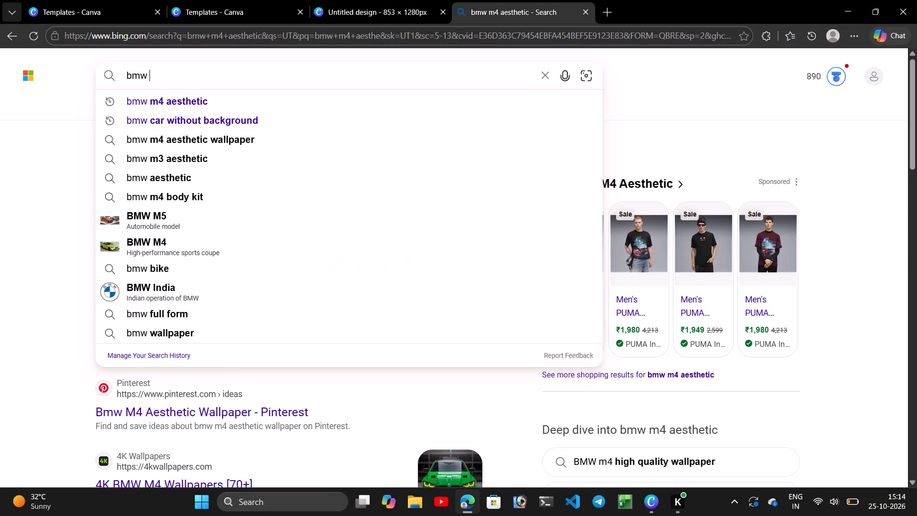
{"action": "type", "text": "lo"}
{"action": "type", "text": "go"}
{"action": "key", "text": "space"}
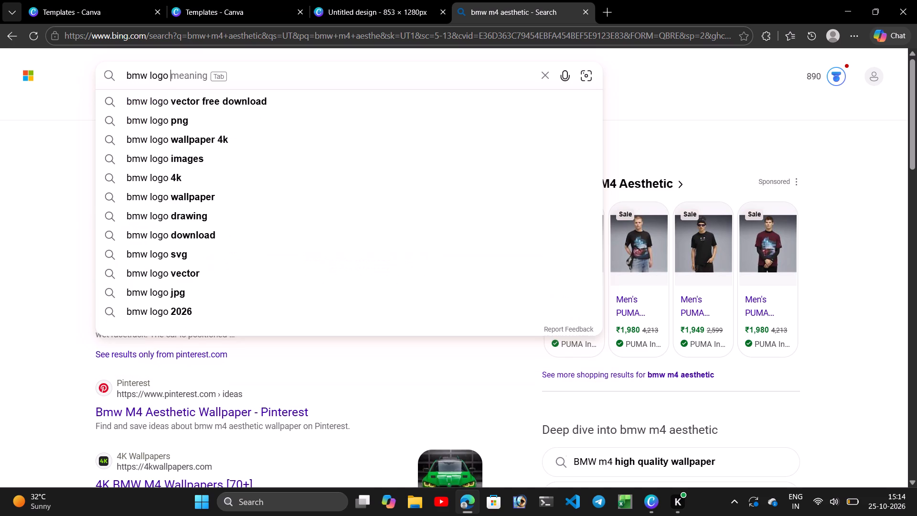
{"action": "type", "text": "with"}
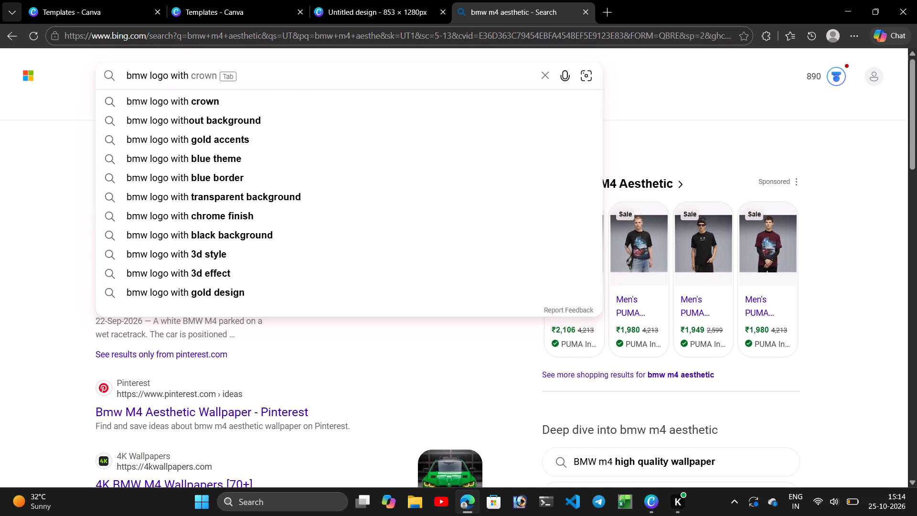
{"action": "left_click", "coordinate": [219, 118]}
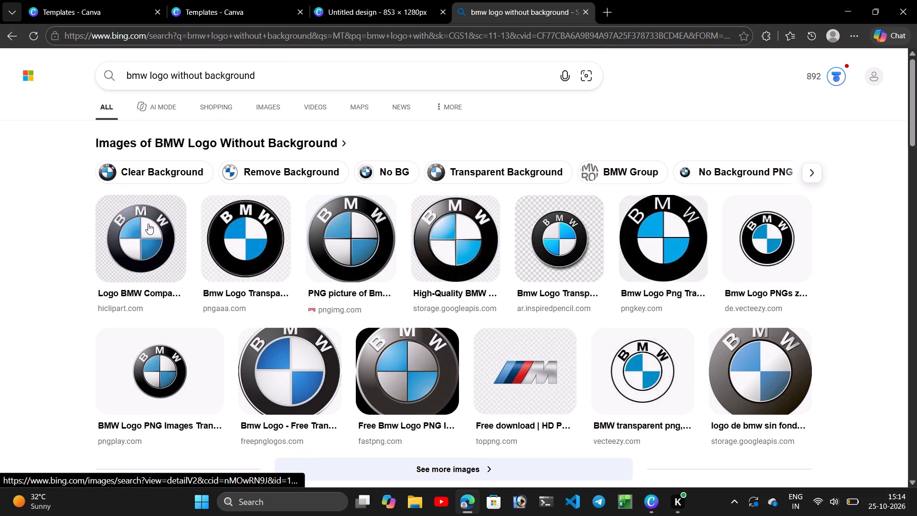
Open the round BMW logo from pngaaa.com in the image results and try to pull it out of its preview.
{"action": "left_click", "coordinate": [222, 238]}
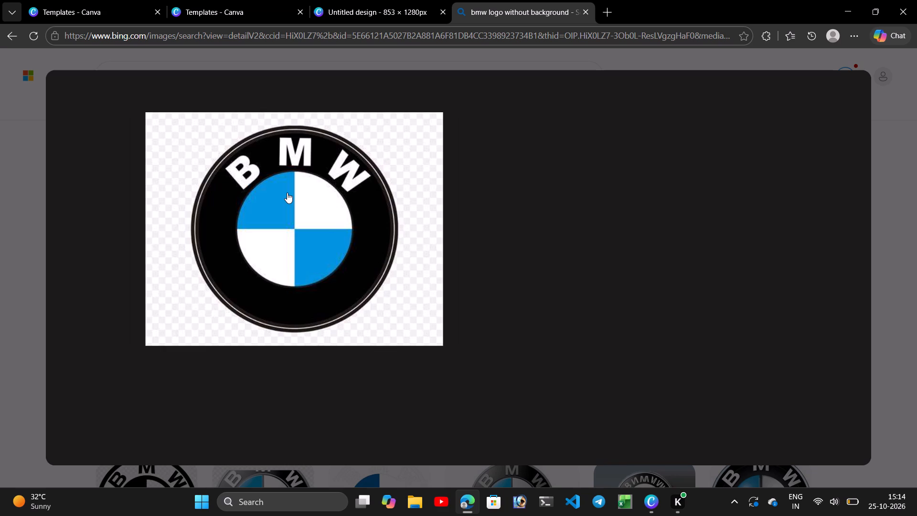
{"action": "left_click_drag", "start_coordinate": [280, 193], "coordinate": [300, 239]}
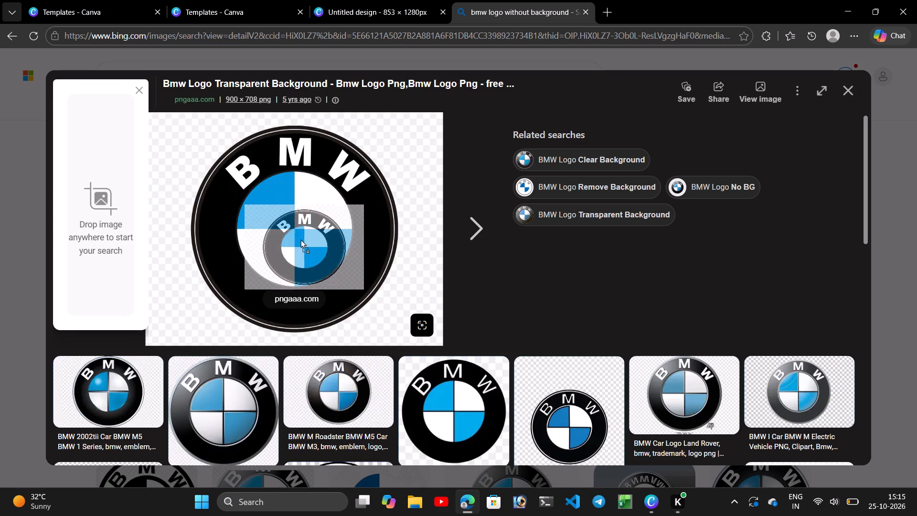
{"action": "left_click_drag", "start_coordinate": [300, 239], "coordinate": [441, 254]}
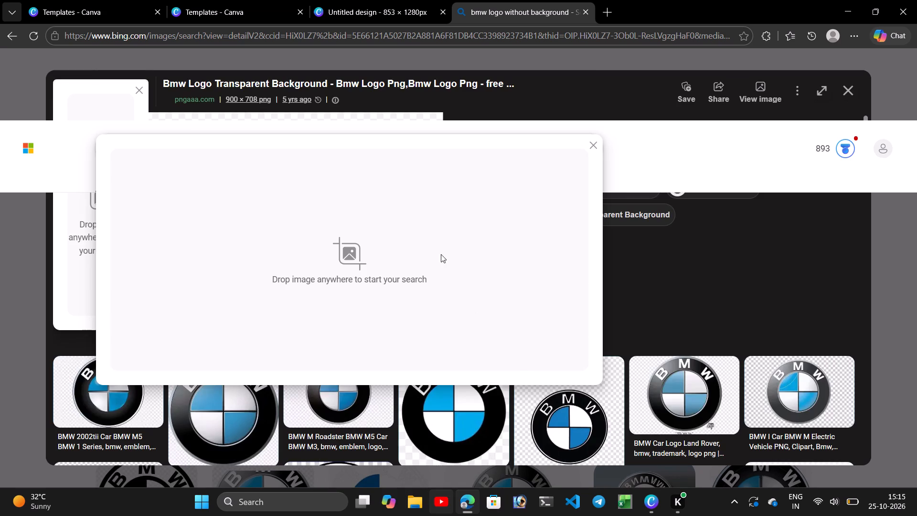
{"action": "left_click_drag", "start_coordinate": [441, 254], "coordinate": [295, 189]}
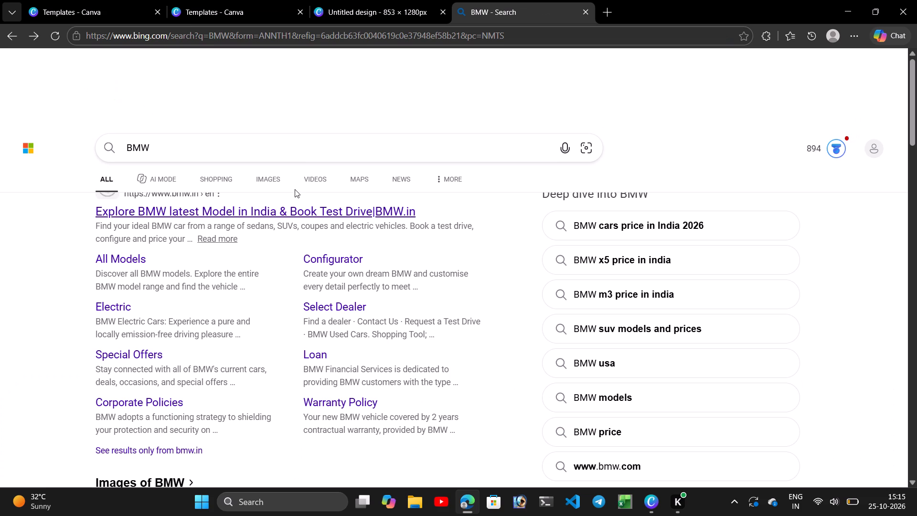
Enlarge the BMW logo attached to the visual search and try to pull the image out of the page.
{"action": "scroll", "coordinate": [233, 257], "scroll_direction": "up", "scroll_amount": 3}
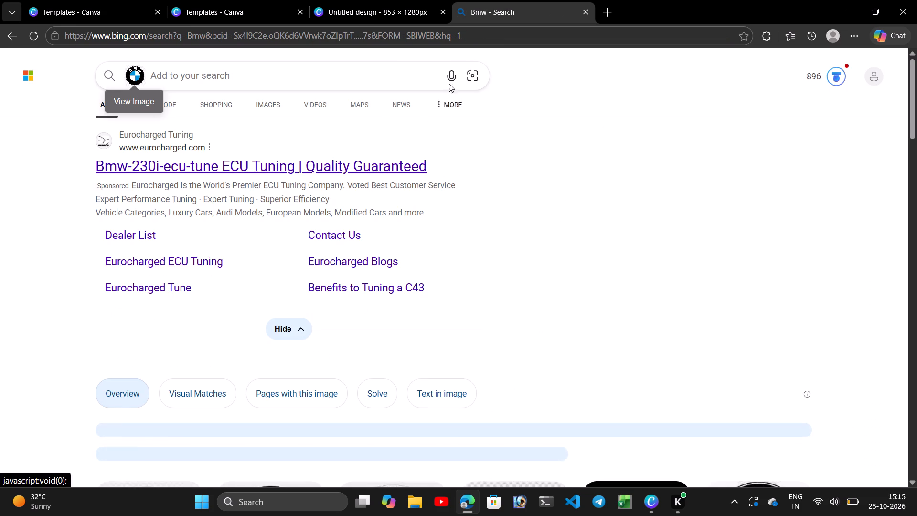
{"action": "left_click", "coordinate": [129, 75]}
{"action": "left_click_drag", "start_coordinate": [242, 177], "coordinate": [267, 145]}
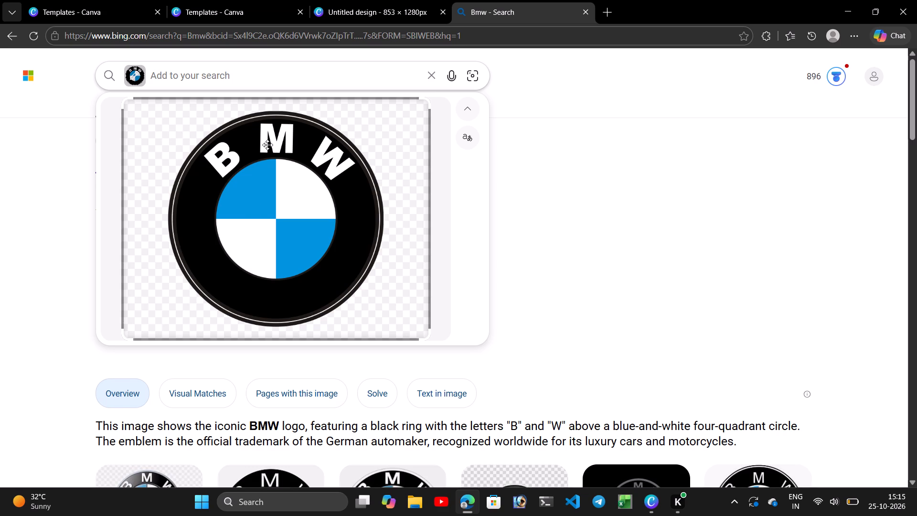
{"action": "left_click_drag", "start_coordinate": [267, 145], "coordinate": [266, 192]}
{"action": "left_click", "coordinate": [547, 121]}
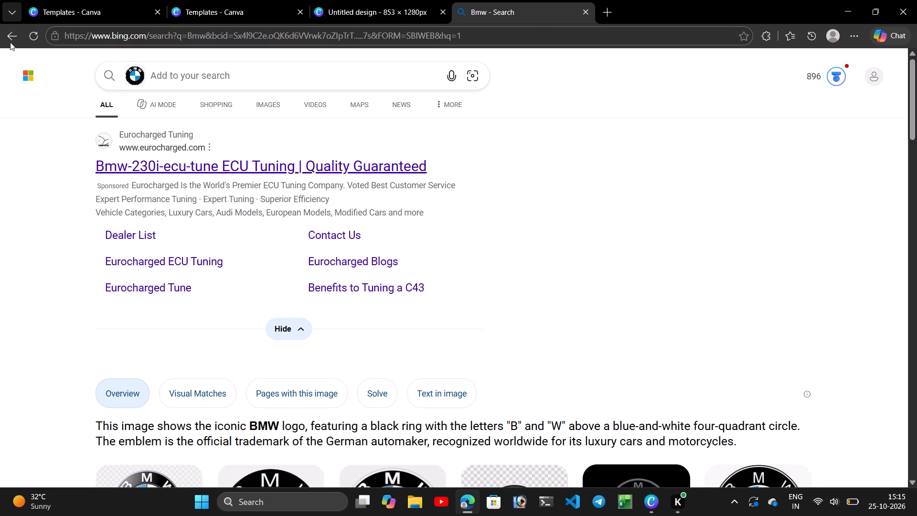
Leave the visual search results and search the web again for "bmw logo without background".
{"action": "left_click", "coordinate": [7, 28]}
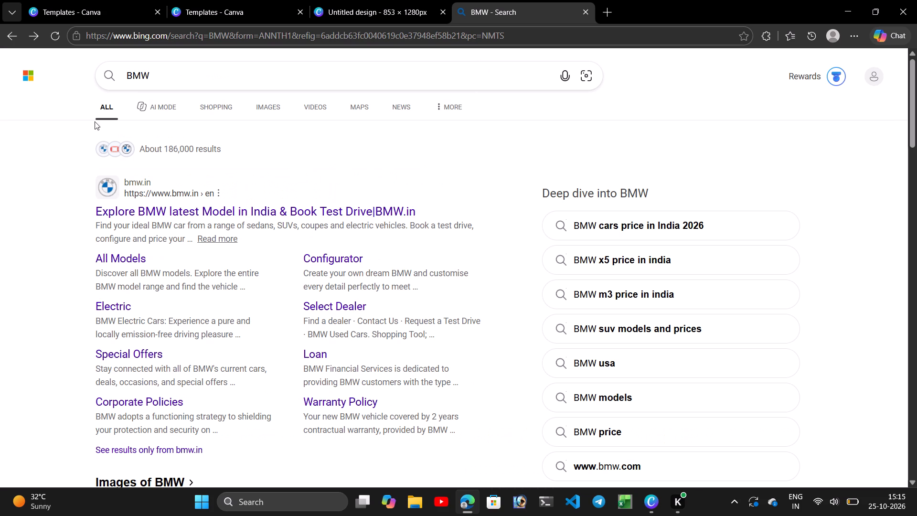
{"action": "left_click", "coordinate": [18, 34]}
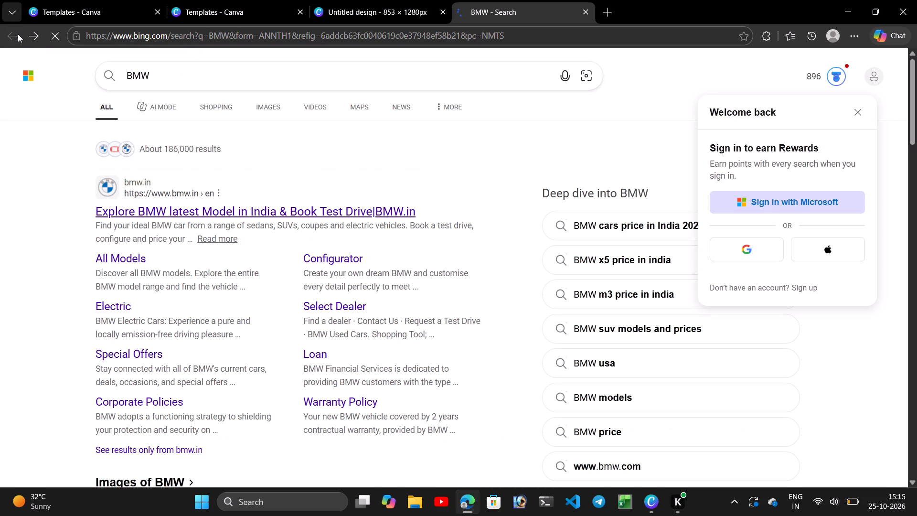
{"action": "left_click", "coordinate": [10, 35]}
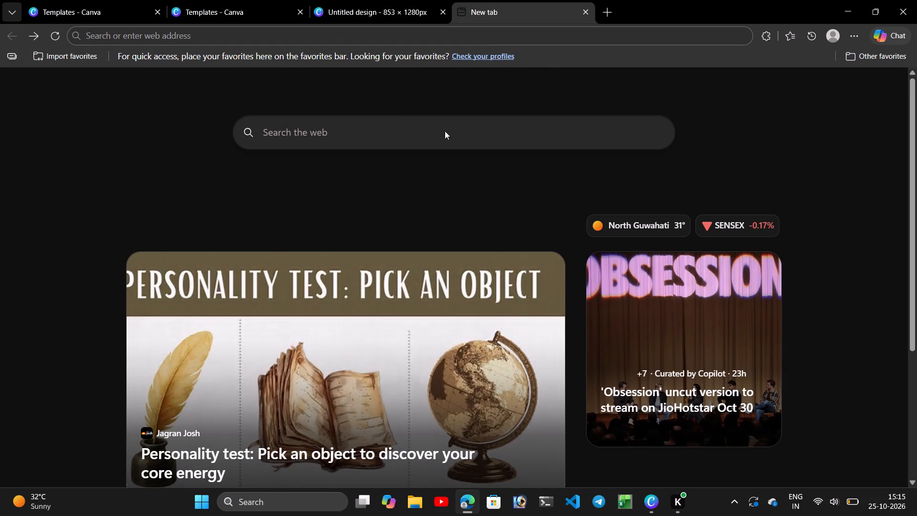
{"action": "left_click", "coordinate": [423, 127]}
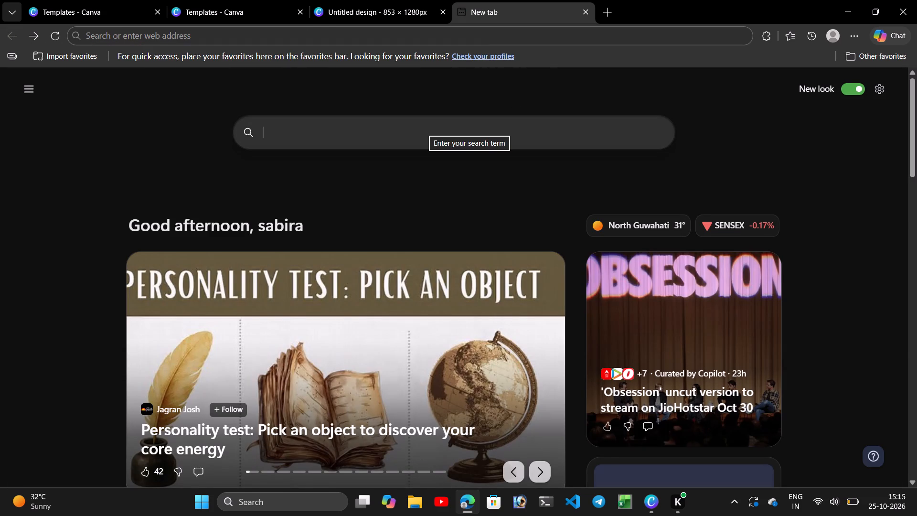
{"action": "type", "text": "BM"}
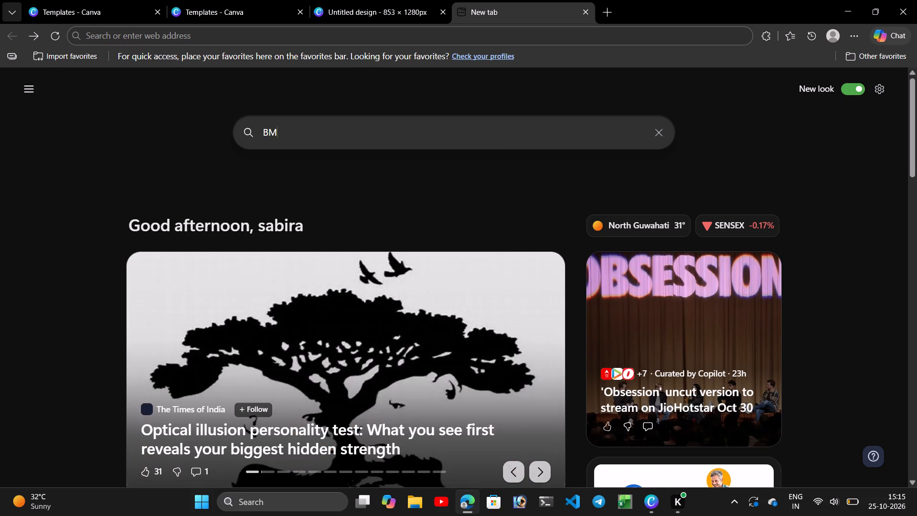
{"action": "key", "text": "shift+w"}
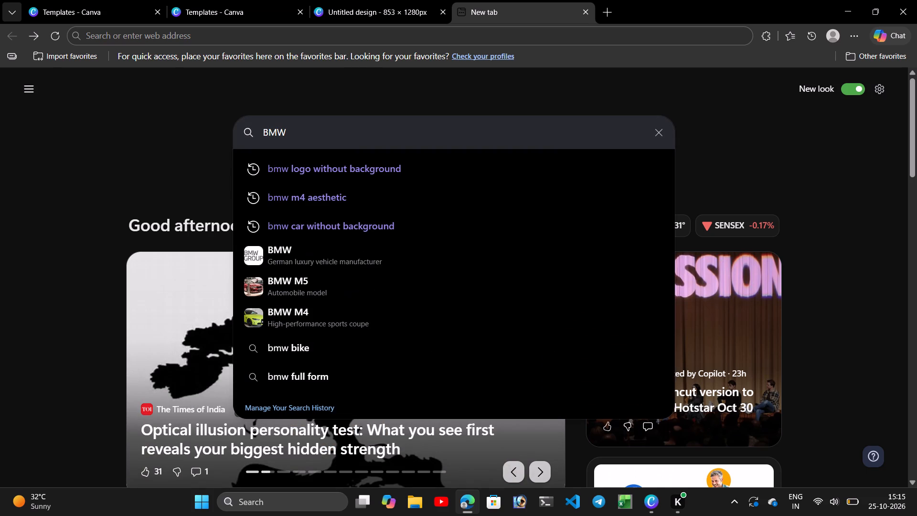
{"action": "key", "text": "Down"}
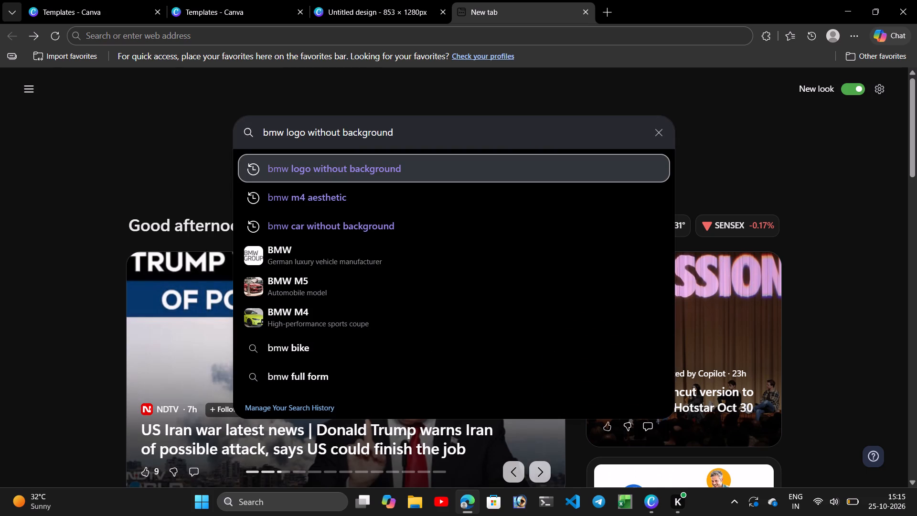
{"action": "key", "text": "Return"}
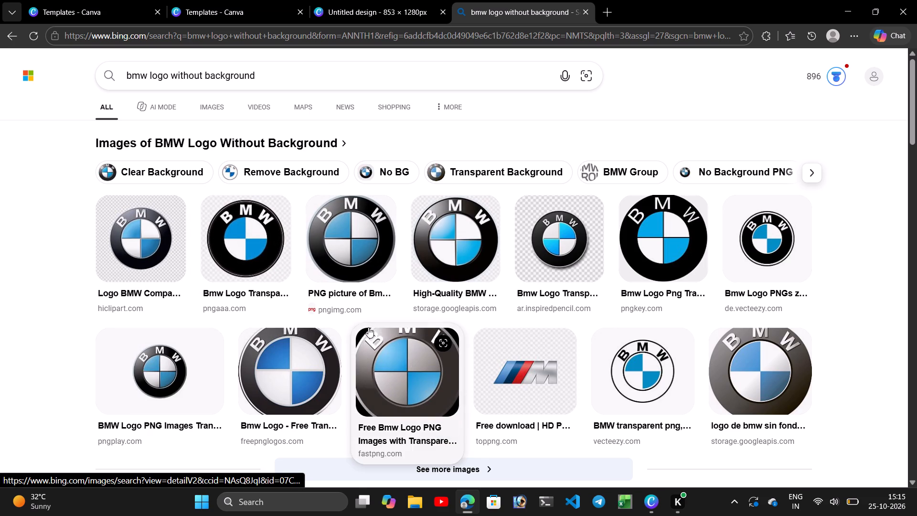
Copy the round BMW logo image from pngaaa.com to the clipboard.
{"action": "left_click", "coordinate": [259, 244]}
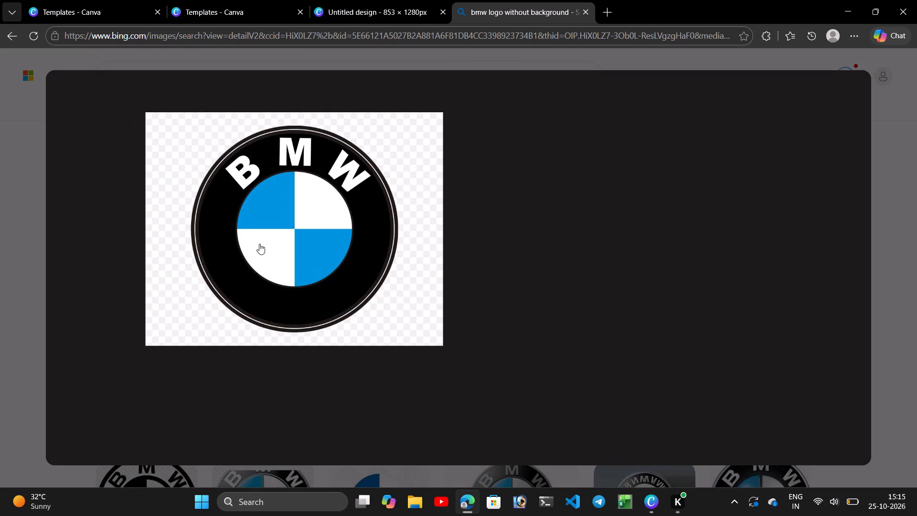
{"action": "right_click", "coordinate": [295, 221]}
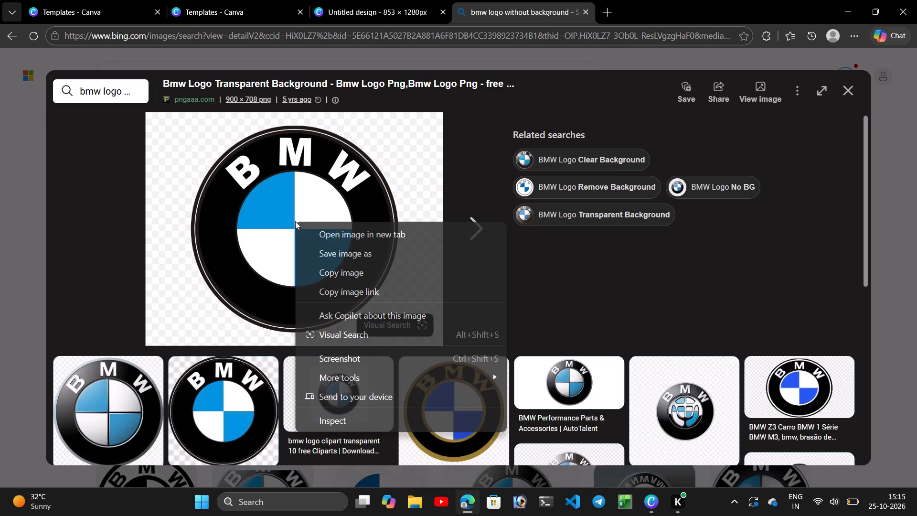
{"action": "left_click", "coordinate": [363, 279]}
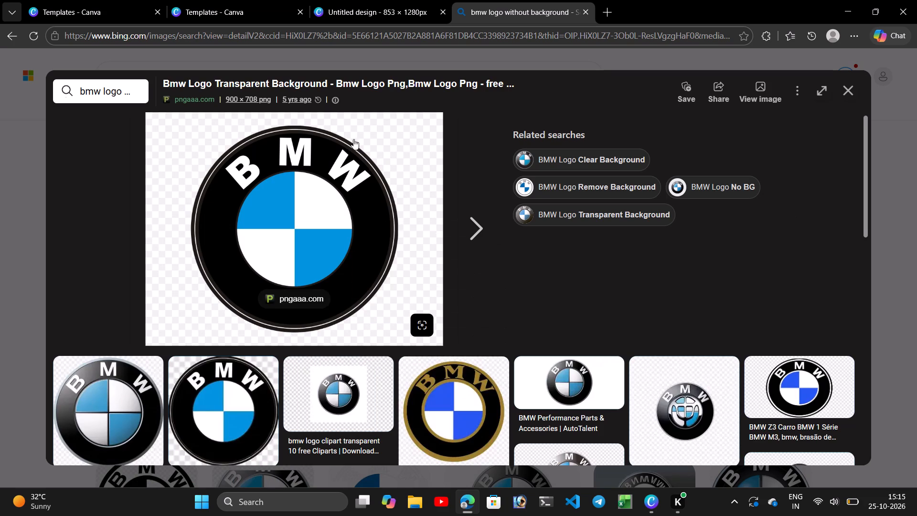
Return to the Canva design and shift the striped background image sideways past the page's left edge.
{"action": "left_click", "coordinate": [360, 12]}
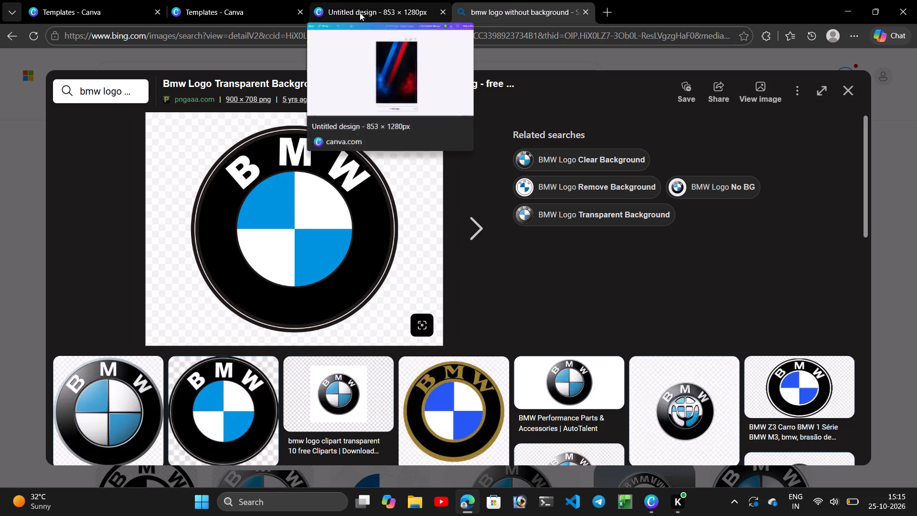
{"action": "scroll", "coordinate": [491, 168], "scroll_direction": "up", "scroll_amount": 3}
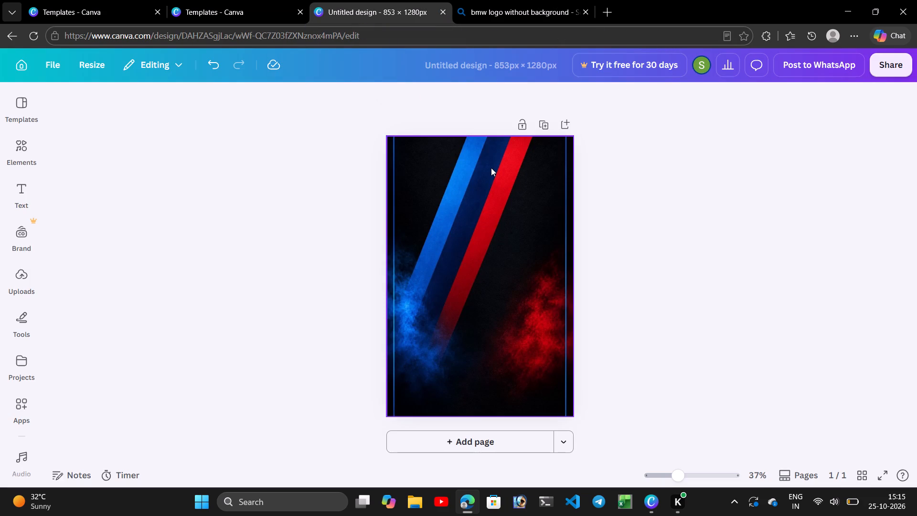
{"action": "scroll", "coordinate": [491, 168], "scroll_direction": "up", "scroll_amount": 6}
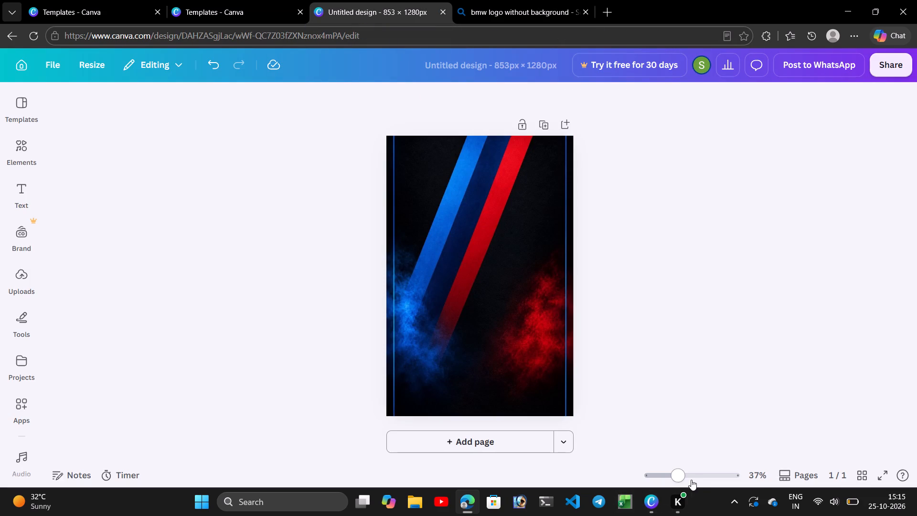
{"action": "left_click_drag", "start_coordinate": [691, 477], "coordinate": [683, 476]}
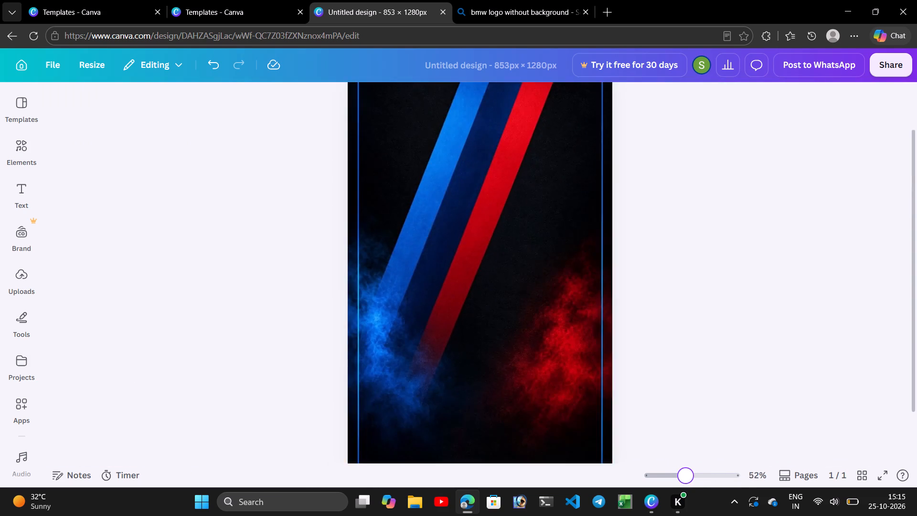
{"action": "left_click_drag", "start_coordinate": [683, 476], "coordinate": [693, 473]}
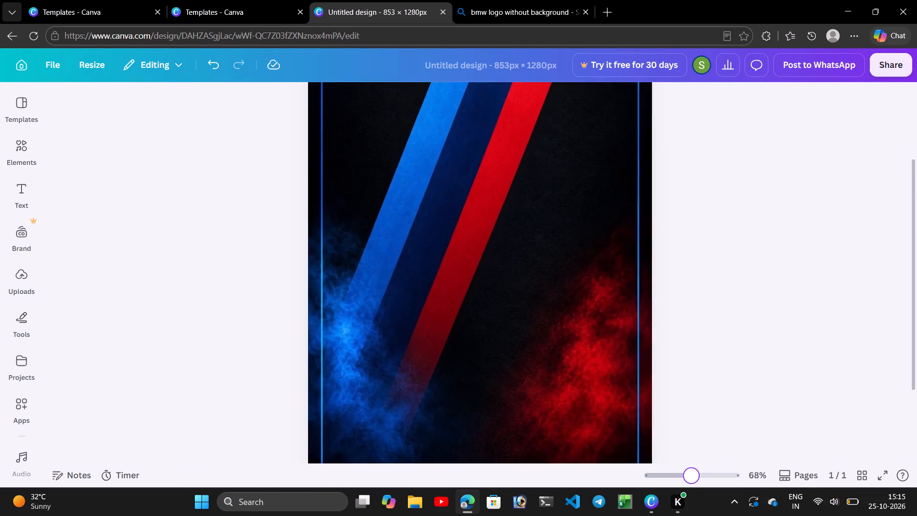
{"action": "left_click_drag", "start_coordinate": [693, 473], "coordinate": [699, 473]}
{"action": "left_click", "coordinate": [602, 396]}
{"action": "scroll", "coordinate": [602, 396], "scroll_direction": "up", "scroll_amount": 9}
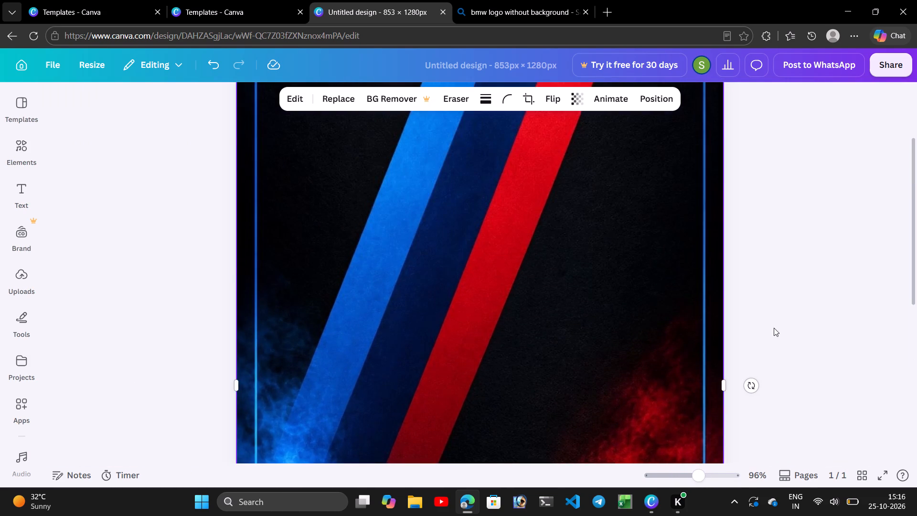
{"action": "left_click_drag", "start_coordinate": [690, 302], "coordinate": [639, 302]}
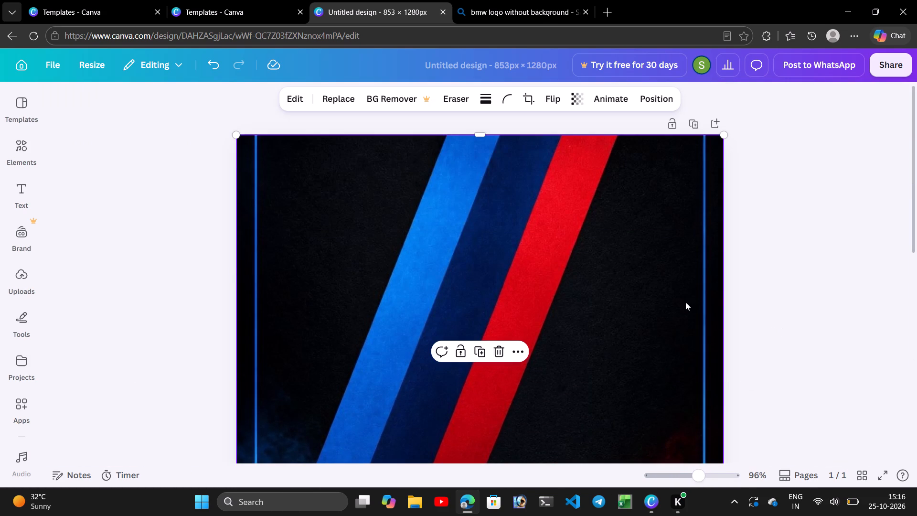
{"action": "right_click", "coordinate": [650, 183]}
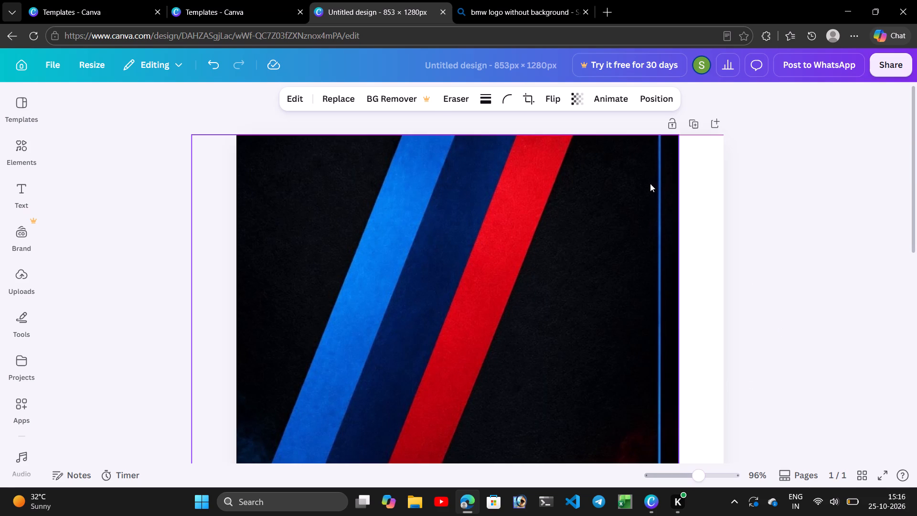
{"action": "left_click", "coordinate": [579, 213]}
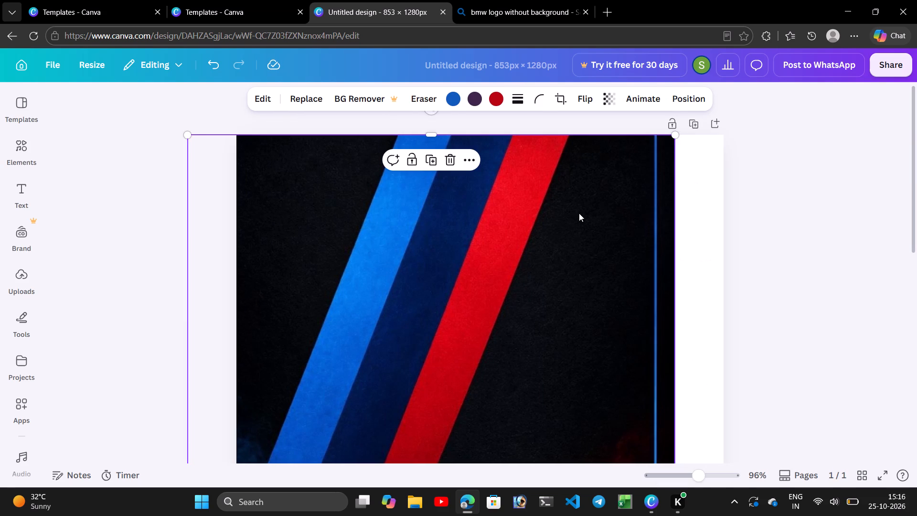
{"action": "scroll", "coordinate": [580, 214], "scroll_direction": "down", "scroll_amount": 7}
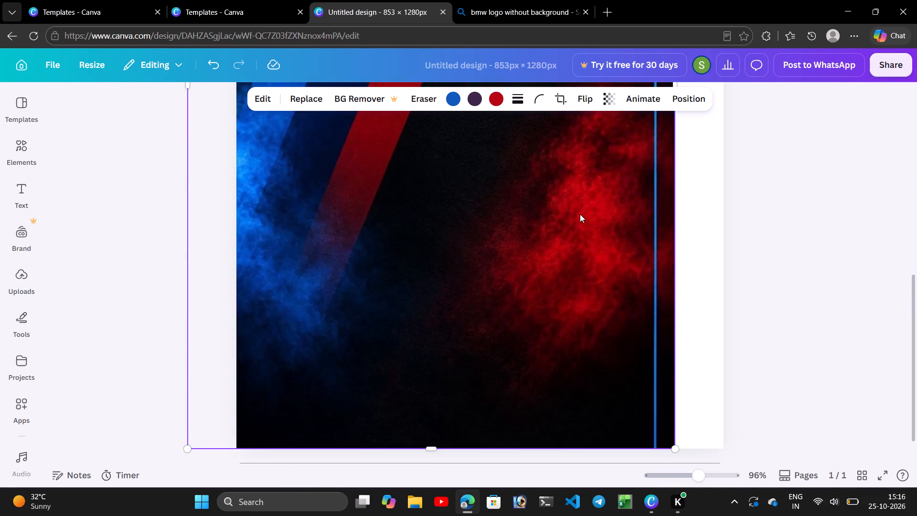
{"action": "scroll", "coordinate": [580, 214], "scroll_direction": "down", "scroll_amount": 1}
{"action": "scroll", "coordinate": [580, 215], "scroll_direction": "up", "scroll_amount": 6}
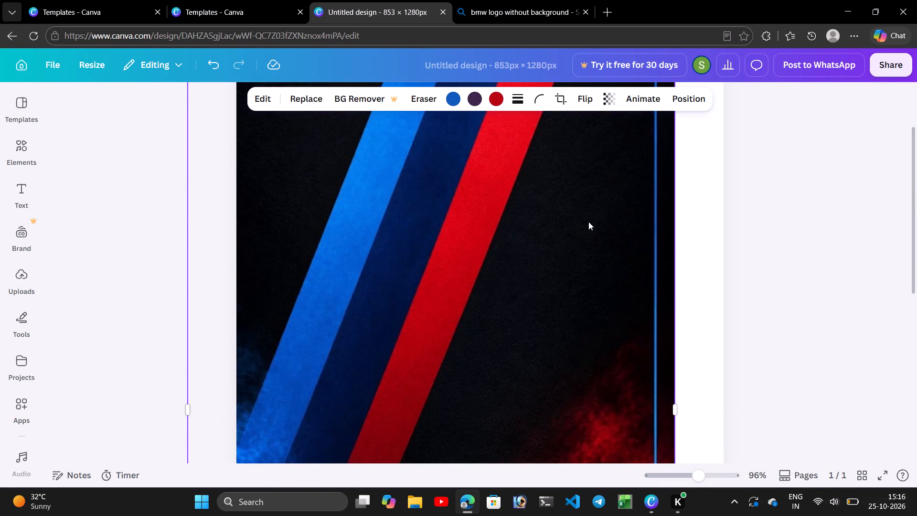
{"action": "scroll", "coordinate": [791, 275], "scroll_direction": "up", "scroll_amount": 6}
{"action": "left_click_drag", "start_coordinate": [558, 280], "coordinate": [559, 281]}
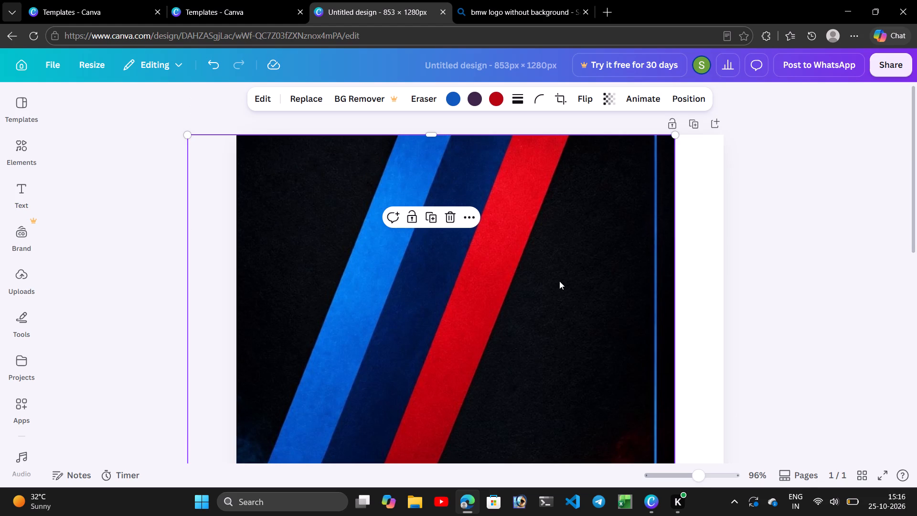
Move the striped background image back so it spans the full width of the page.
{"action": "left_click_drag", "start_coordinate": [559, 281], "coordinate": [607, 284]}
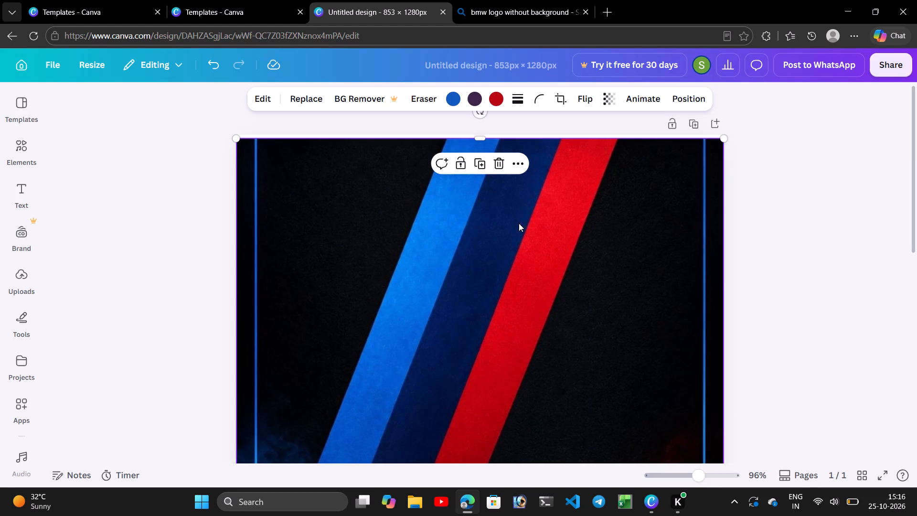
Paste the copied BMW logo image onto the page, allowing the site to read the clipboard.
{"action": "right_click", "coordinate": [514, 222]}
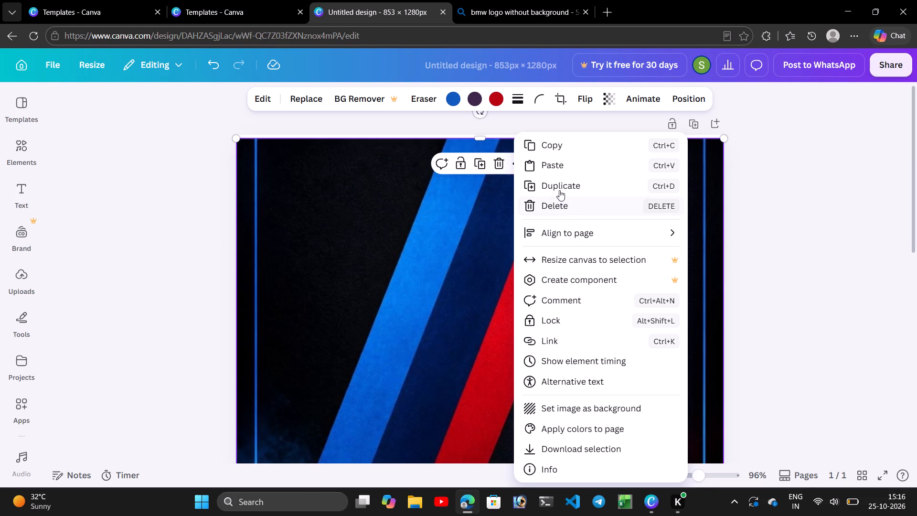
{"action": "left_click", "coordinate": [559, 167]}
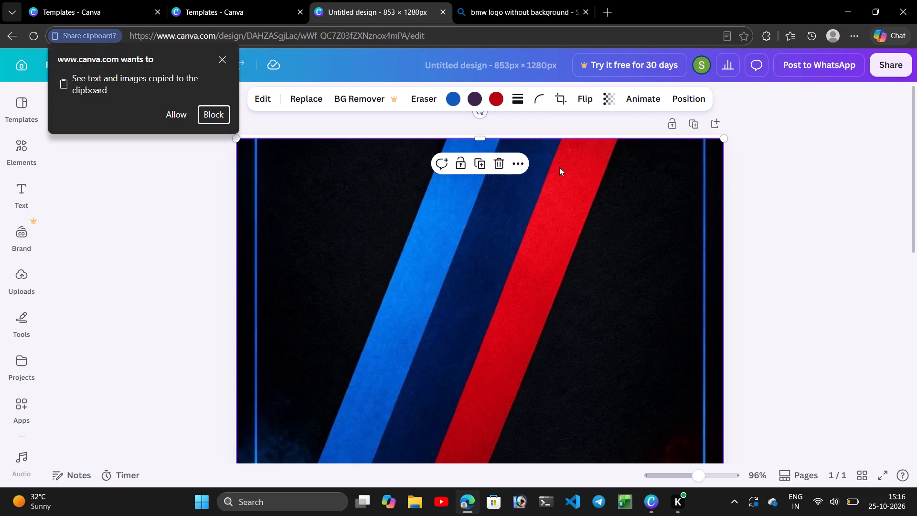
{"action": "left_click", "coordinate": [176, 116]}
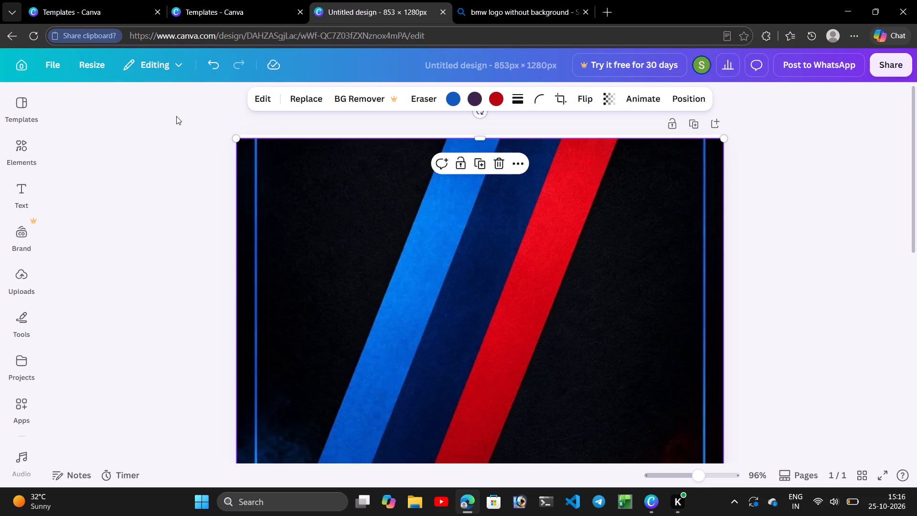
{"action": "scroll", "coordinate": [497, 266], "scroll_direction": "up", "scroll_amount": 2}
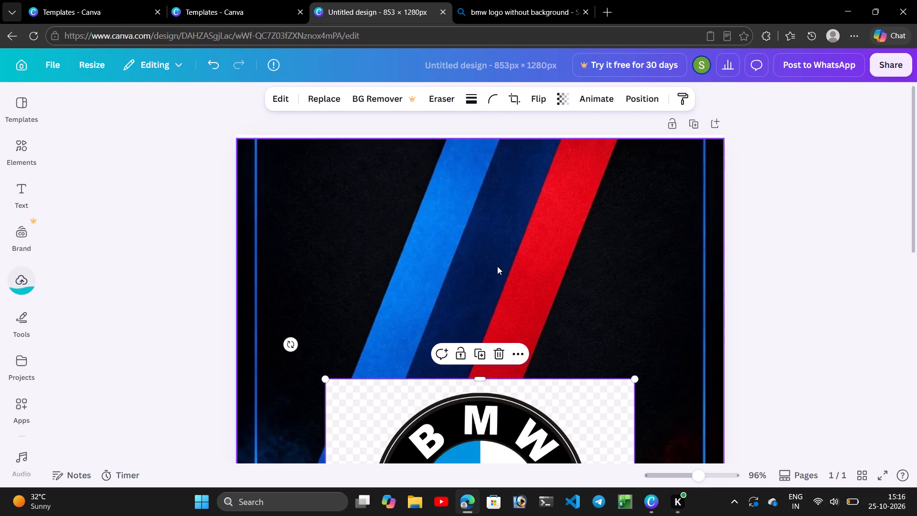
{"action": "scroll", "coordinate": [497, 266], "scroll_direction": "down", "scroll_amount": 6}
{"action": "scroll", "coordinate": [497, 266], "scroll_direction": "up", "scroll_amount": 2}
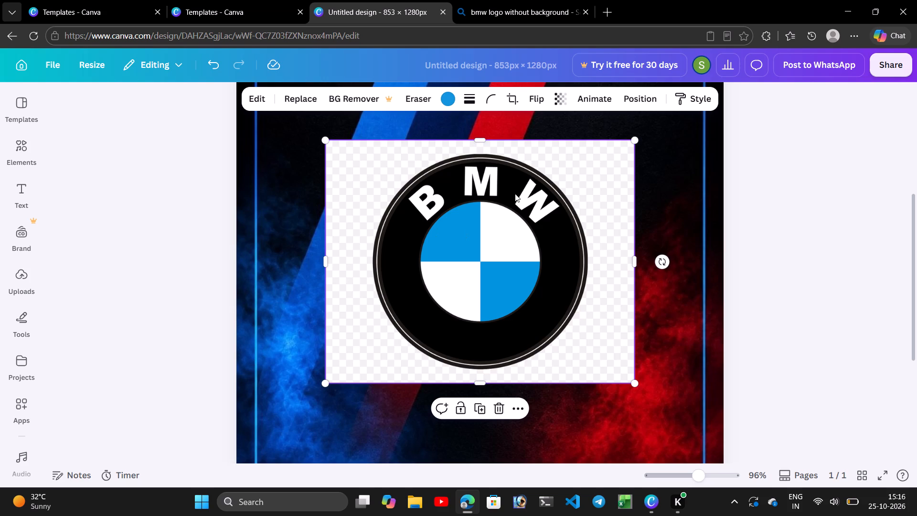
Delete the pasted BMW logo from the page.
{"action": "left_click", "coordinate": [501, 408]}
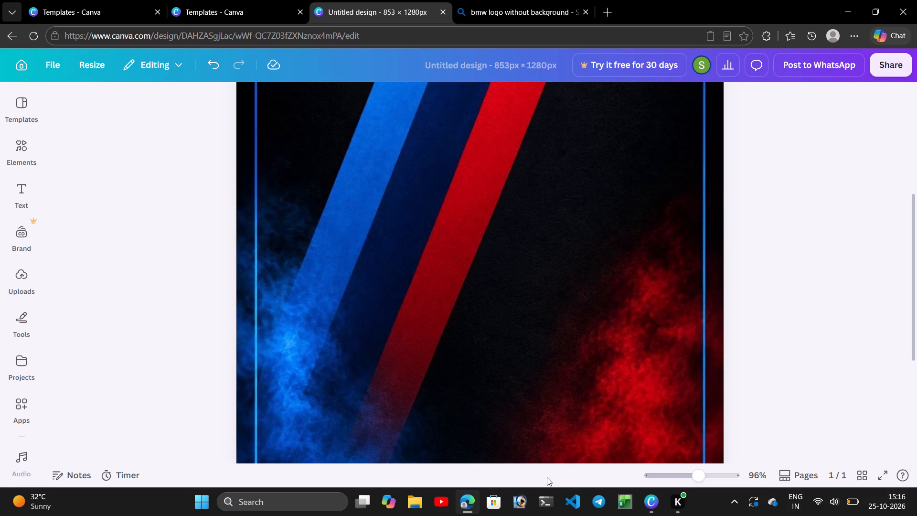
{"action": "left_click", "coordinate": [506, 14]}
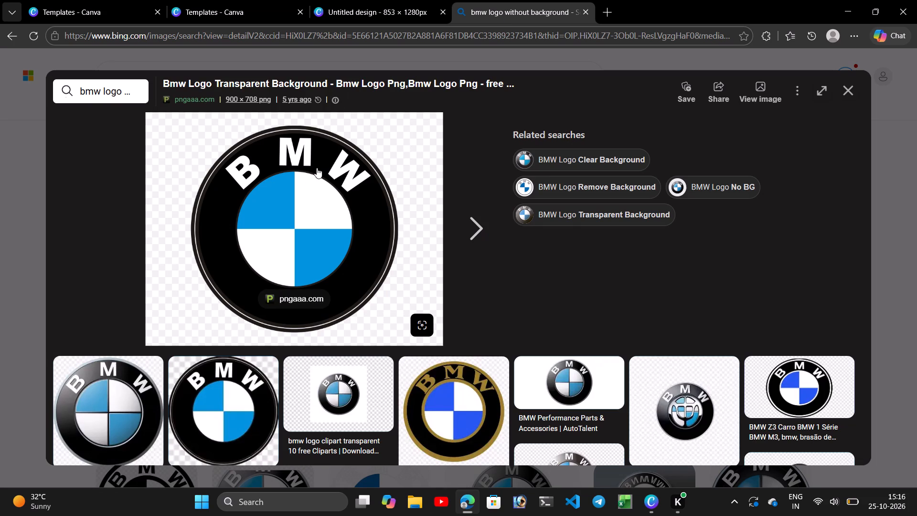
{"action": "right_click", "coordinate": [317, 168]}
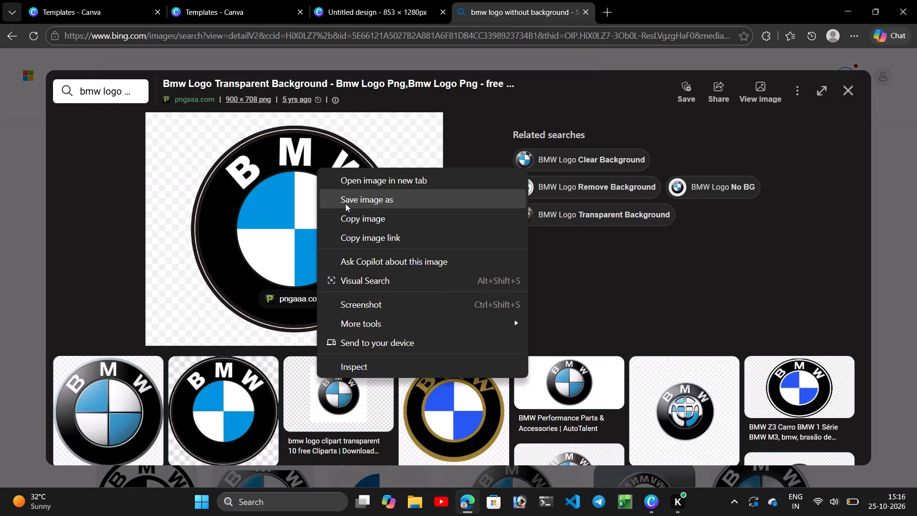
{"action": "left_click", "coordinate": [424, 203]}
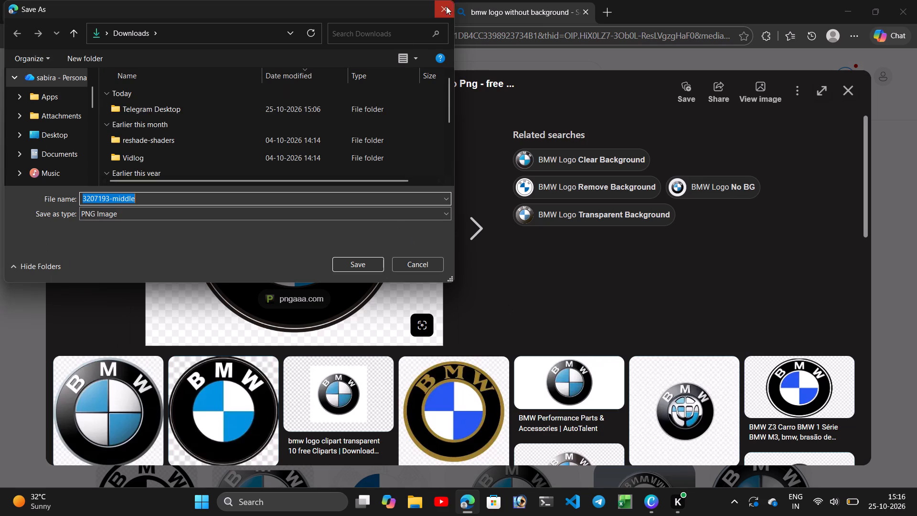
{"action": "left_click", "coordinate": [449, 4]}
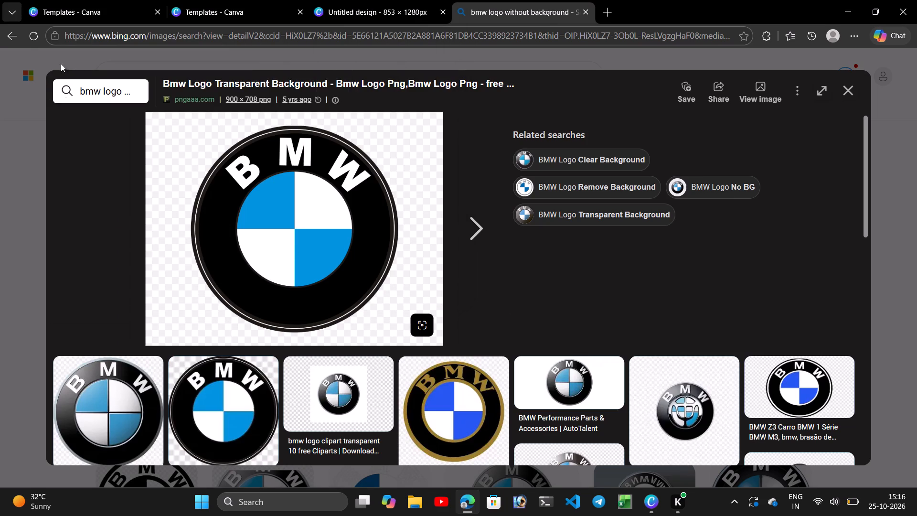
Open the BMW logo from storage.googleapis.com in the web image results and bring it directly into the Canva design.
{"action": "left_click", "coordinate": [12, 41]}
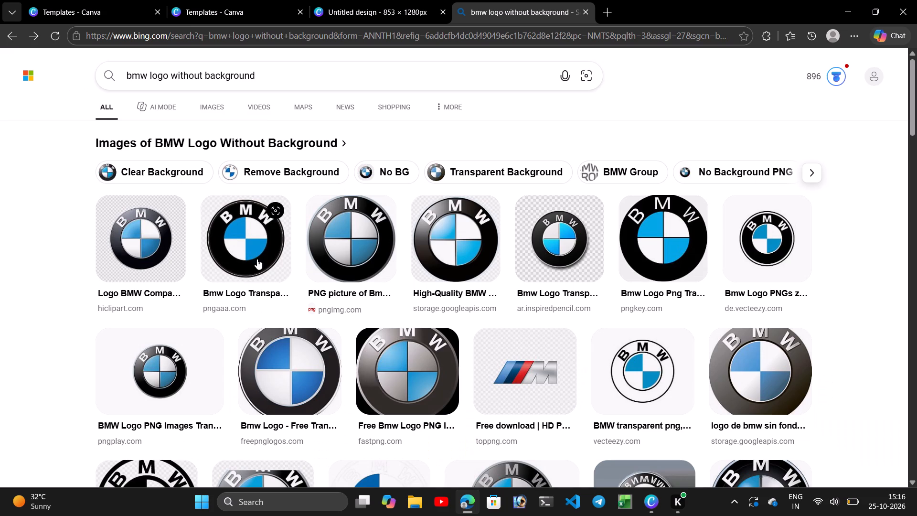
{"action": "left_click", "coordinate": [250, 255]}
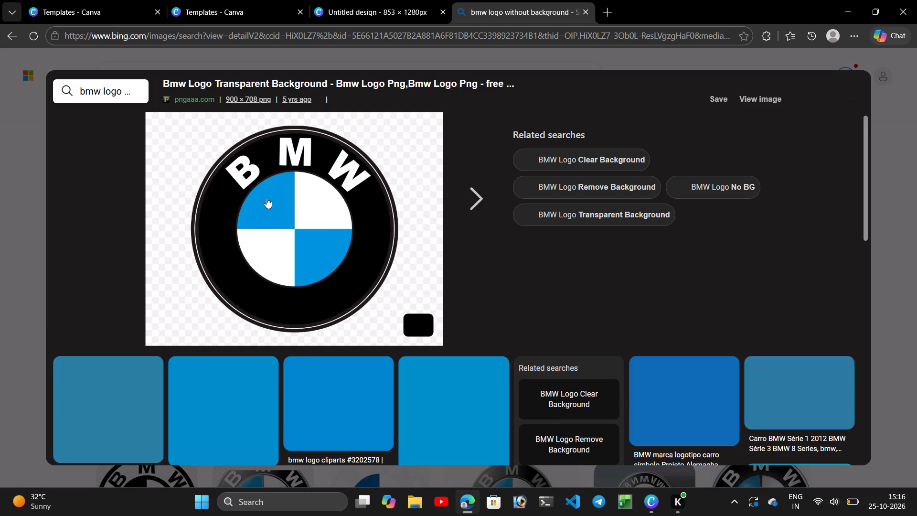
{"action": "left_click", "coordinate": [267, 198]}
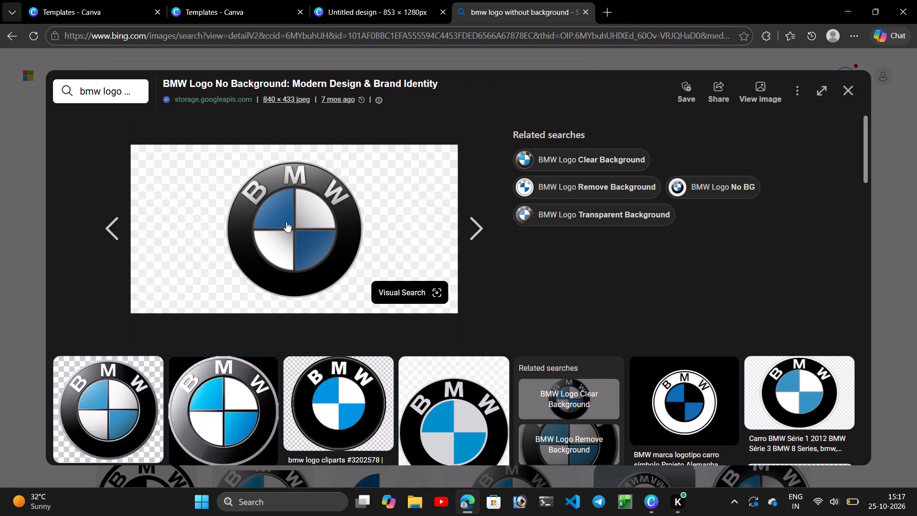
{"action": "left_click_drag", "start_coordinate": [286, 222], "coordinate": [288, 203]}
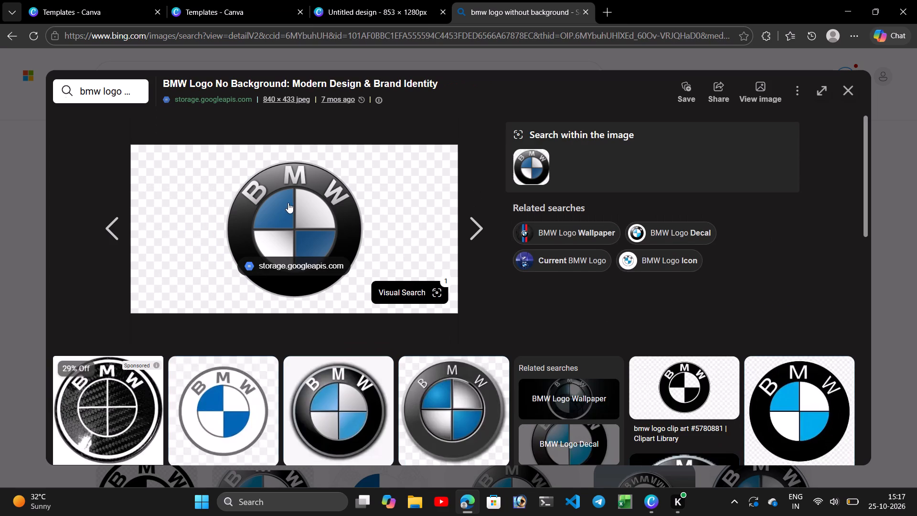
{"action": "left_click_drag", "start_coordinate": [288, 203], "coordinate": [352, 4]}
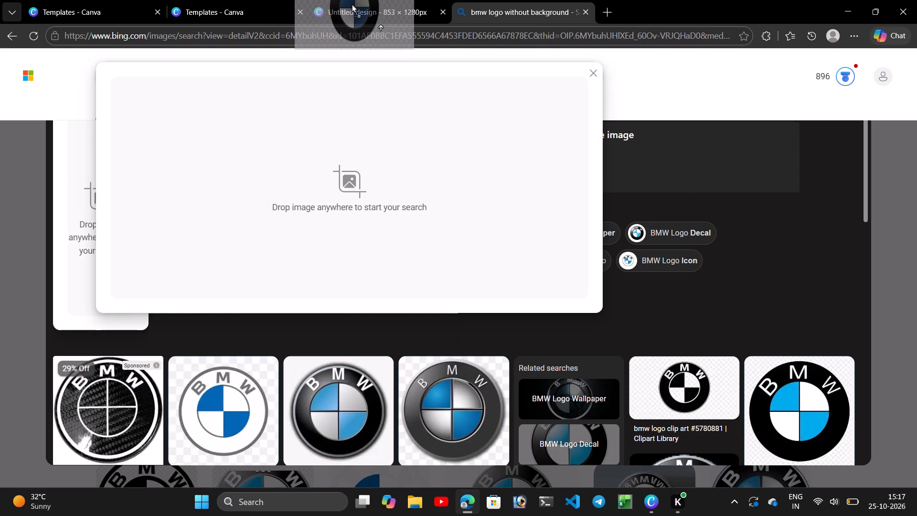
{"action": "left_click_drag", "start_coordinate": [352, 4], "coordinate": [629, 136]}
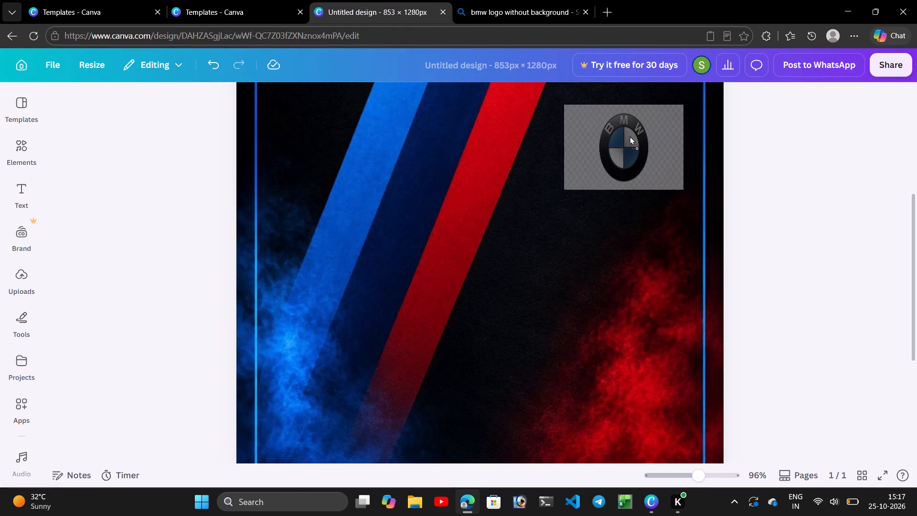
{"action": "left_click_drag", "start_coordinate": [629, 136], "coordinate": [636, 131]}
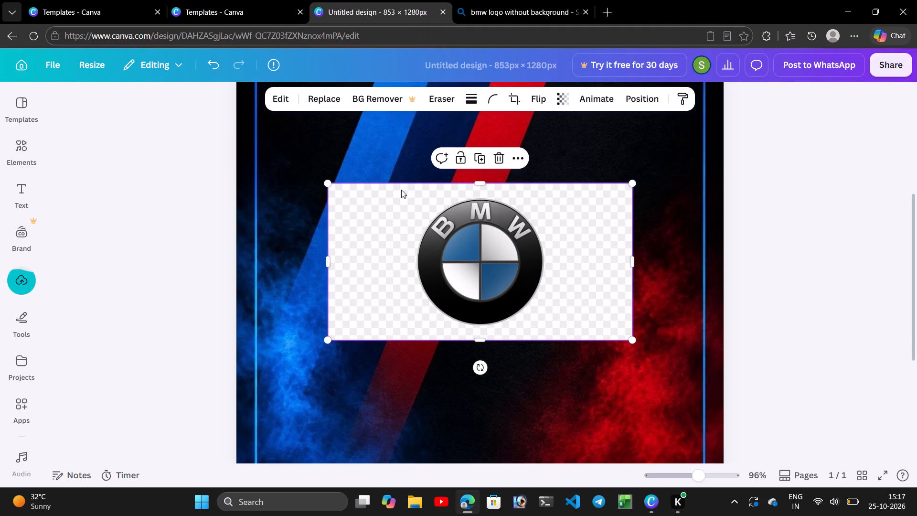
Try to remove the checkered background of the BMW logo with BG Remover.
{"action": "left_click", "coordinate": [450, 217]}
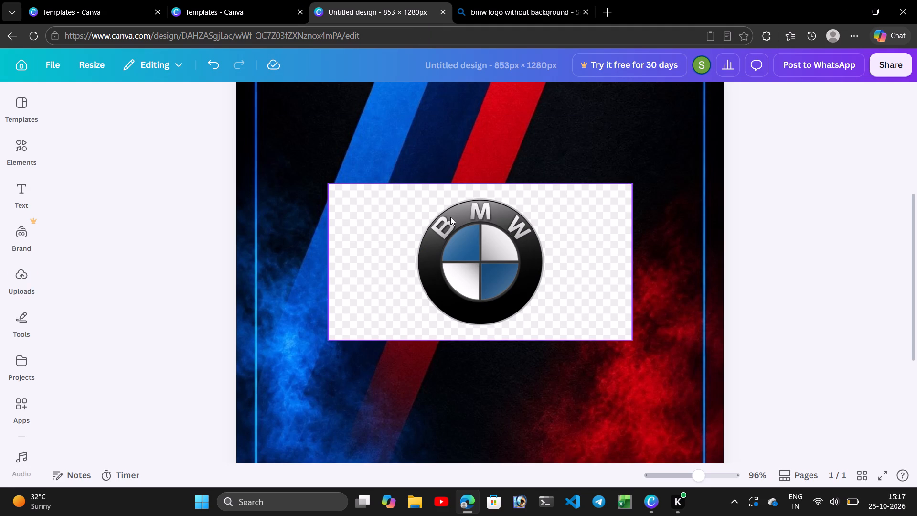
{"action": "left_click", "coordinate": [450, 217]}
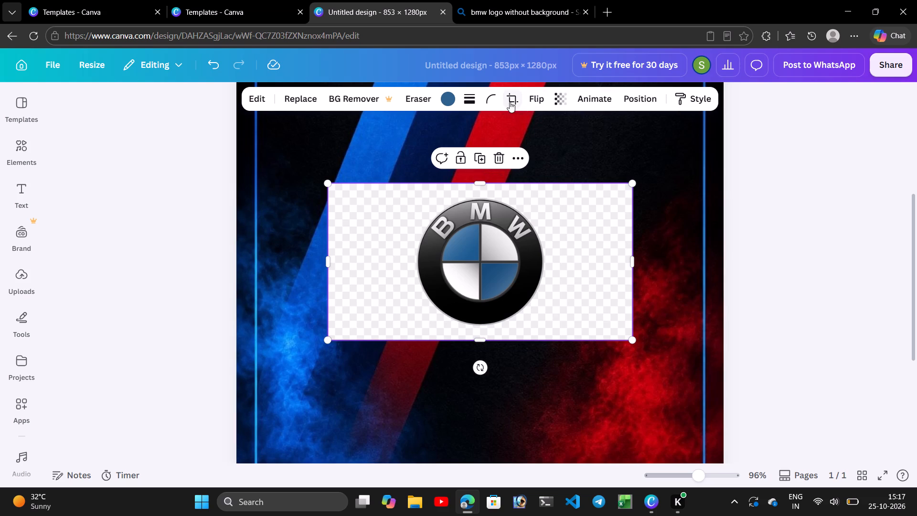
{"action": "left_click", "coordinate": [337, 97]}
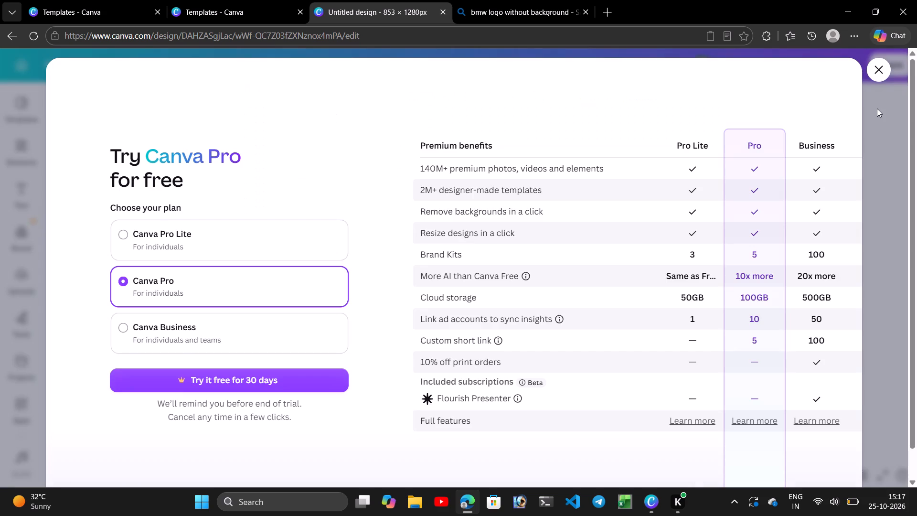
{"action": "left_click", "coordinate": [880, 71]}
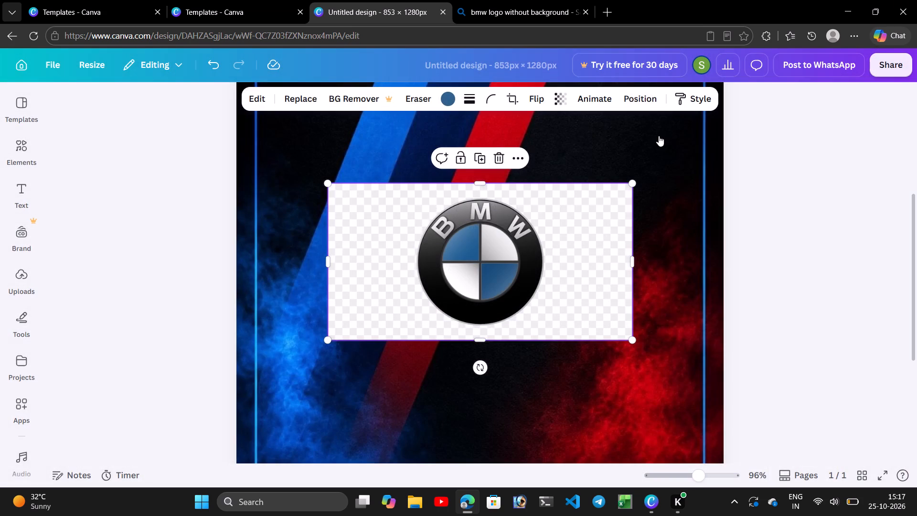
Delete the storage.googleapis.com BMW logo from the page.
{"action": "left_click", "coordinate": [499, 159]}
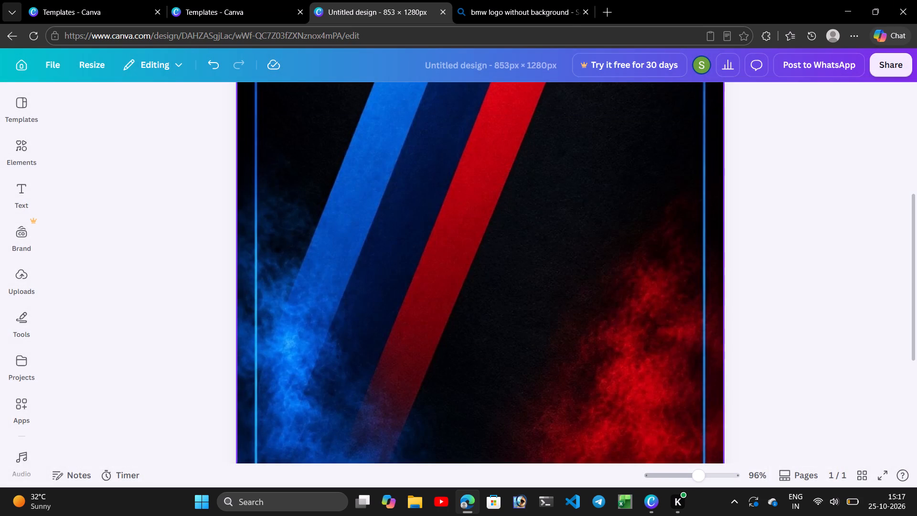
Return to the web image results and save the pngaaa.com BMW logo to Downloads as PNG image 3207193-middle.
{"action": "left_click", "coordinate": [535, 7]}
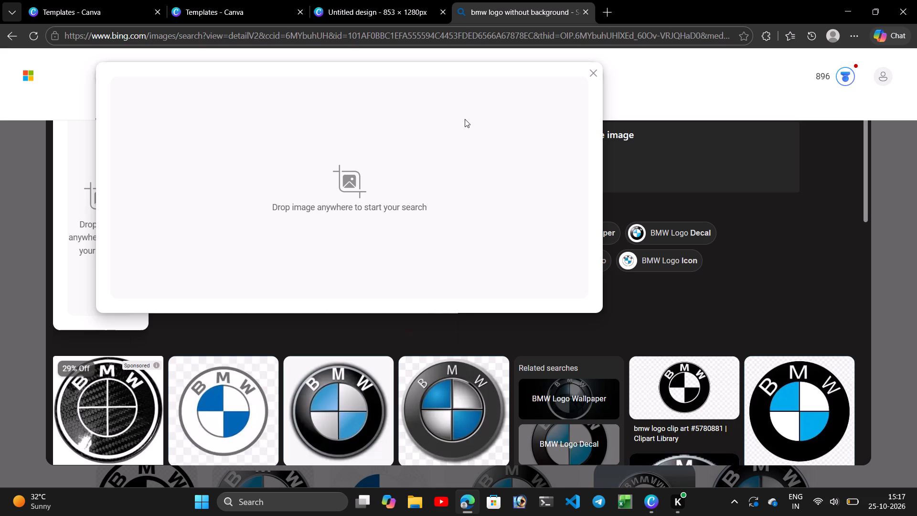
{"action": "left_click", "coordinate": [588, 71]}
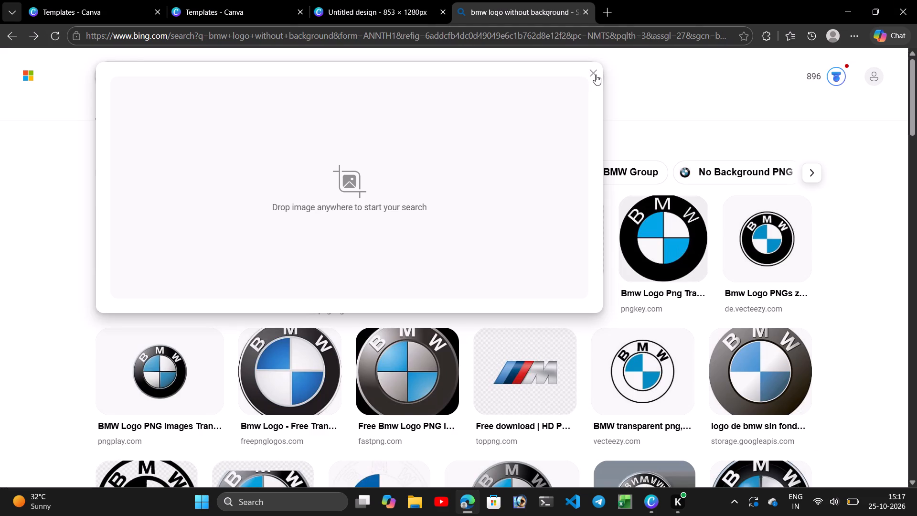
{"action": "left_click", "coordinate": [596, 75]}
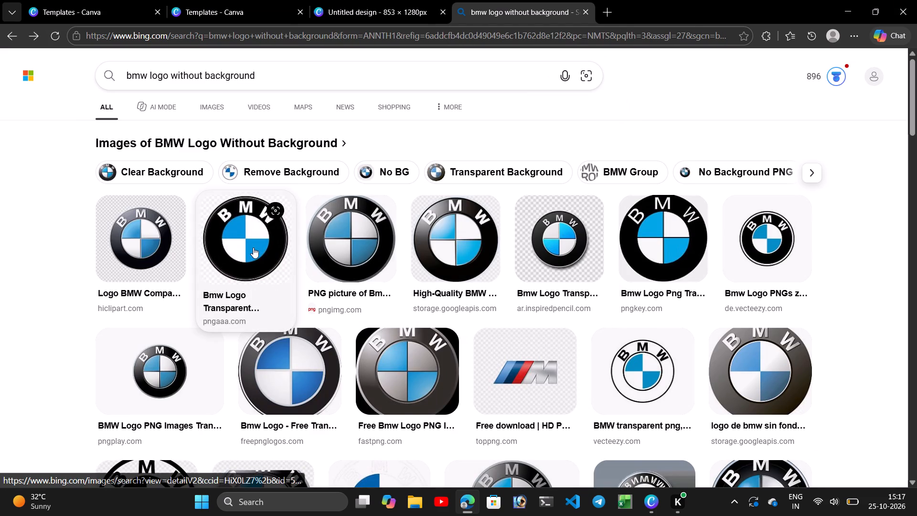
{"action": "left_click", "coordinate": [253, 247]}
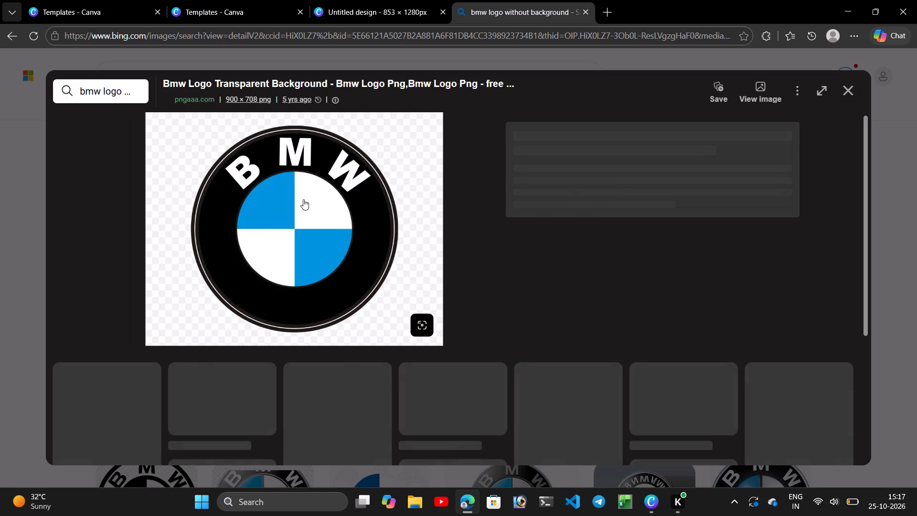
{"action": "right_click", "coordinate": [303, 199]}
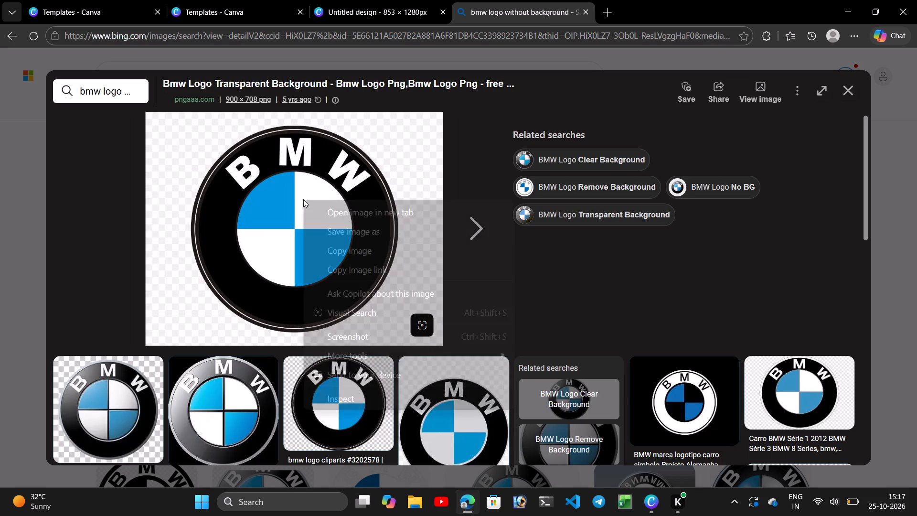
{"action": "left_click", "coordinate": [343, 232]}
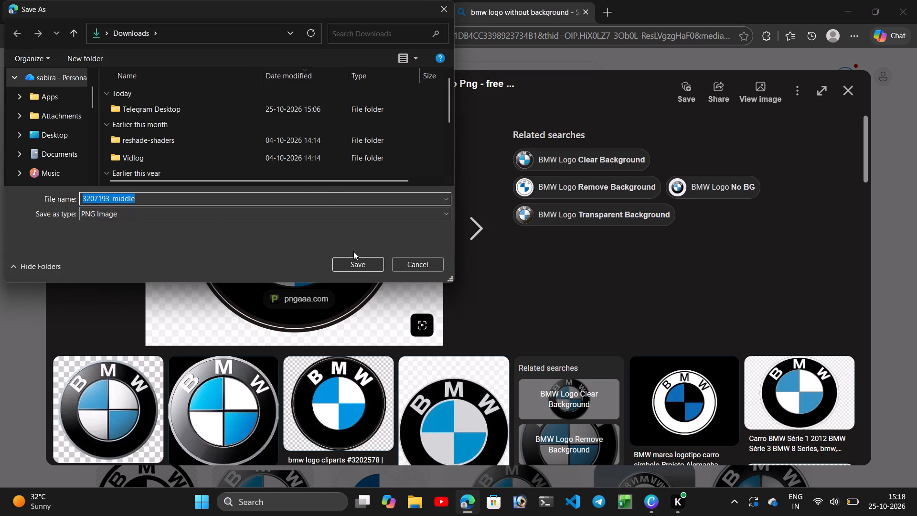
{"action": "left_click", "coordinate": [355, 261]}
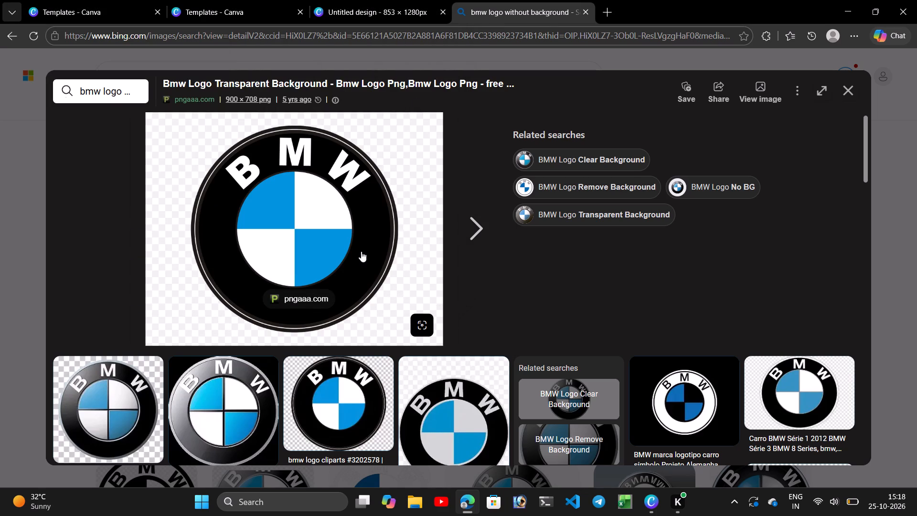
Switch back to the Canva design and upload the saved BMW logo file.
{"action": "left_click", "coordinate": [377, 11]}
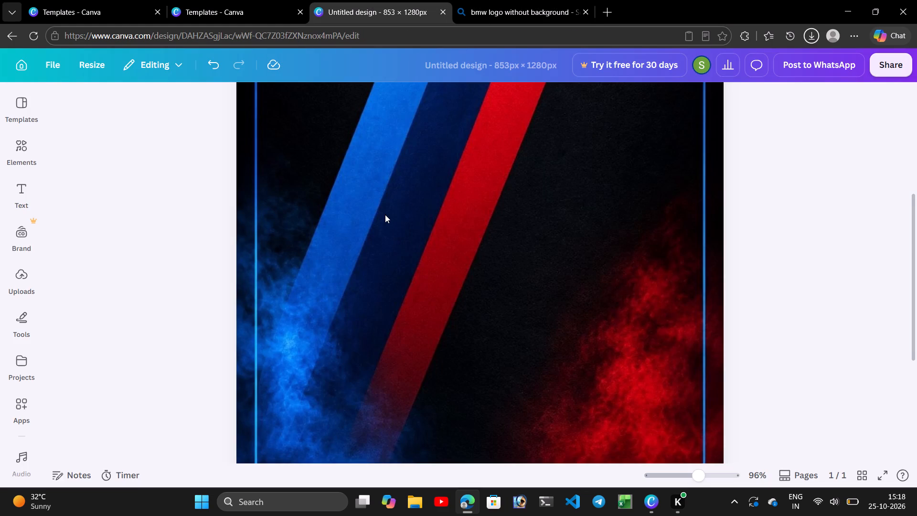
{"action": "scroll", "coordinate": [385, 215], "scroll_direction": "up", "scroll_amount": 7}
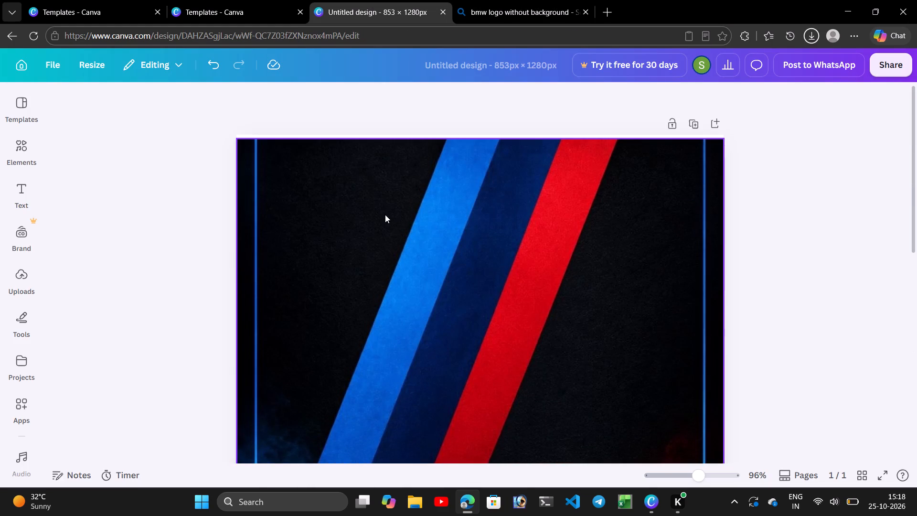
{"action": "left_click", "coordinate": [49, 65]}
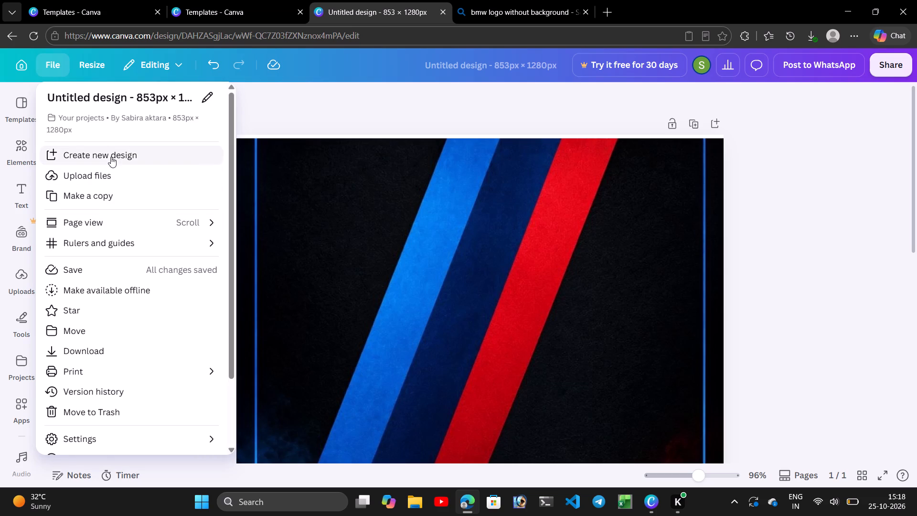
Upload the BMW logo PNG 3207193-middle from the Downloads folder and display the uploaded images.
{"action": "left_click", "coordinate": [108, 183]}
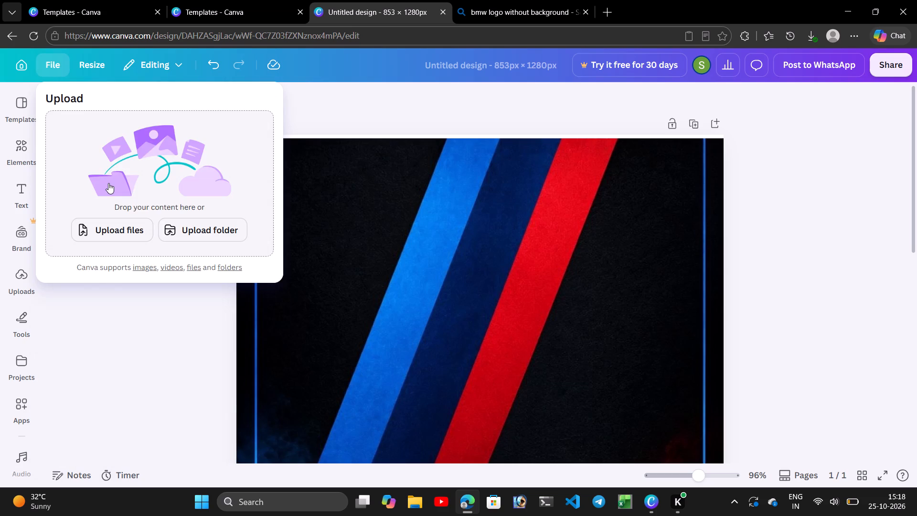
{"action": "left_click", "coordinate": [92, 228]}
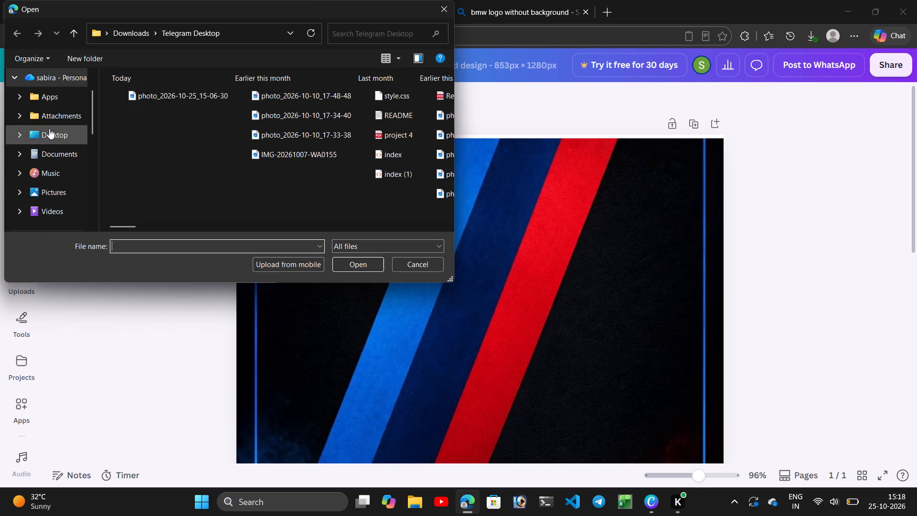
{"action": "scroll", "coordinate": [49, 129], "scroll_direction": "up", "scroll_amount": 1}
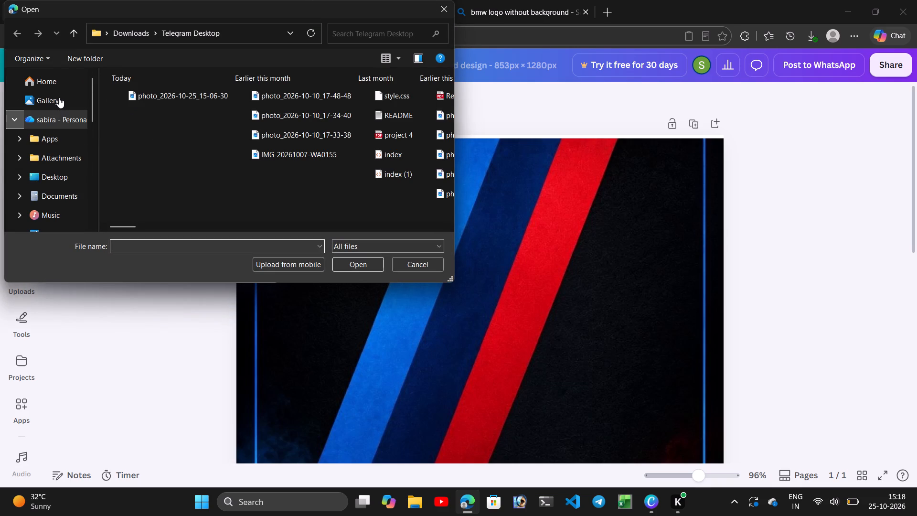
{"action": "scroll", "coordinate": [59, 97], "scroll_direction": "down", "scroll_amount": 4}
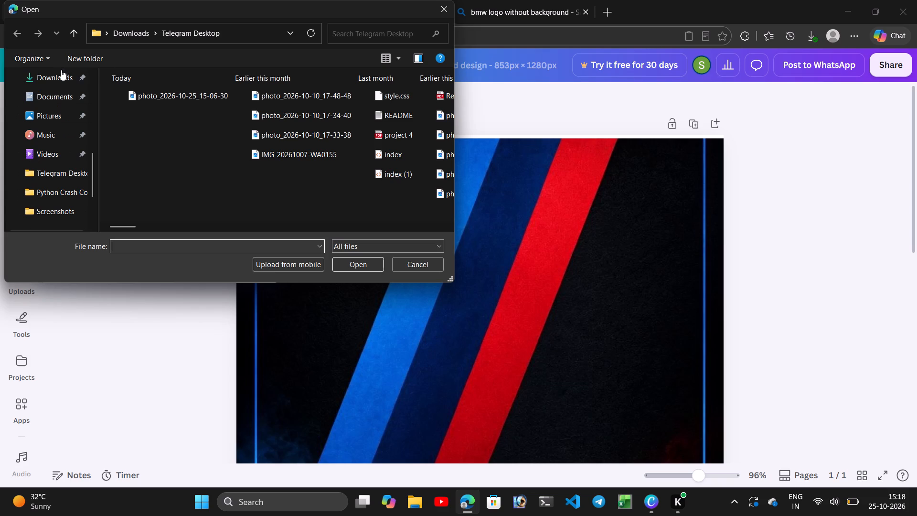
{"action": "left_click", "coordinate": [61, 75]}
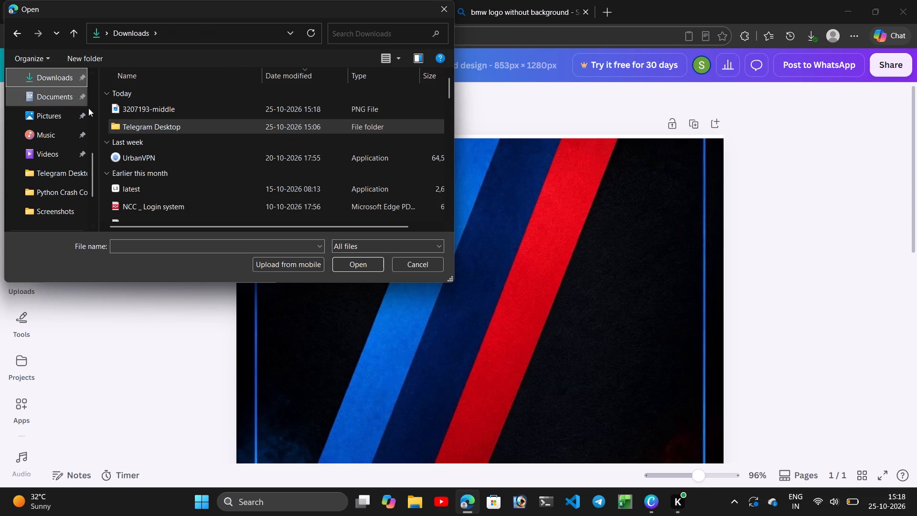
{"action": "double_click", "coordinate": [150, 112]}
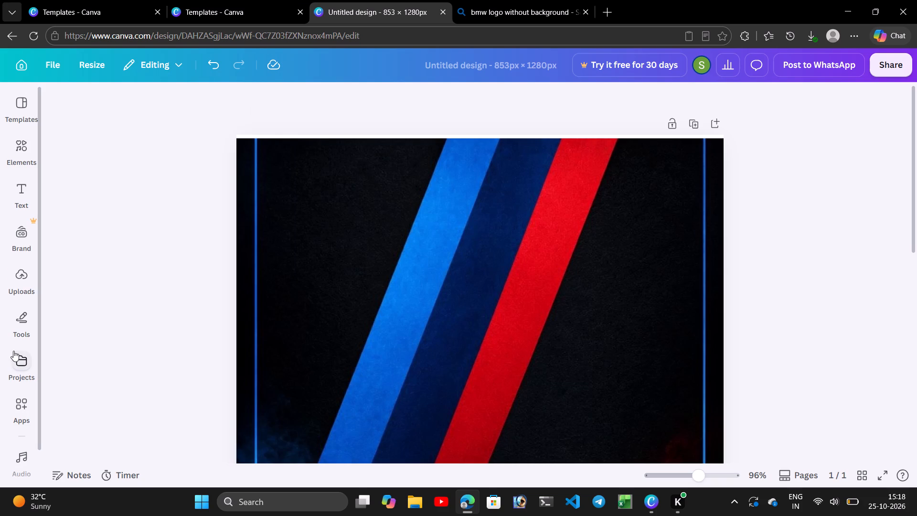
{"action": "left_click", "coordinate": [21, 275]}
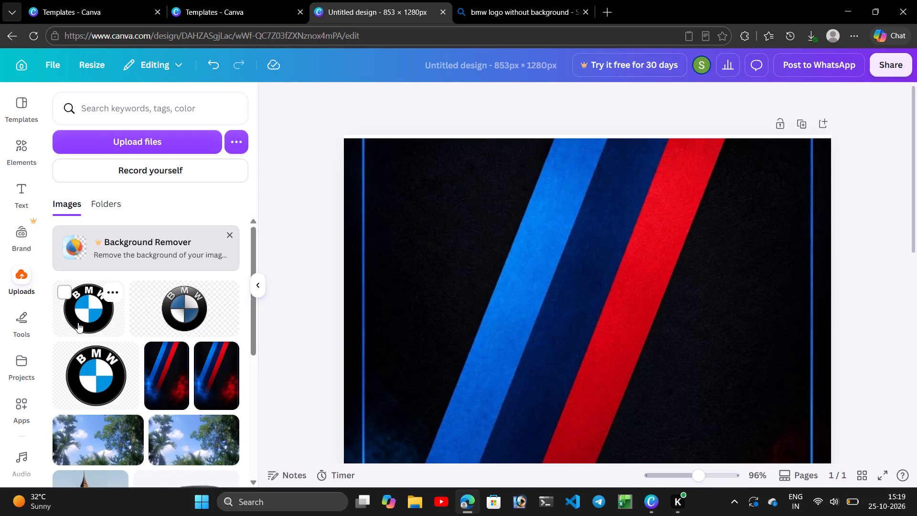
Add two copies of the newly uploaded round BMW logo to the page.
{"action": "left_click", "coordinate": [81, 311]}
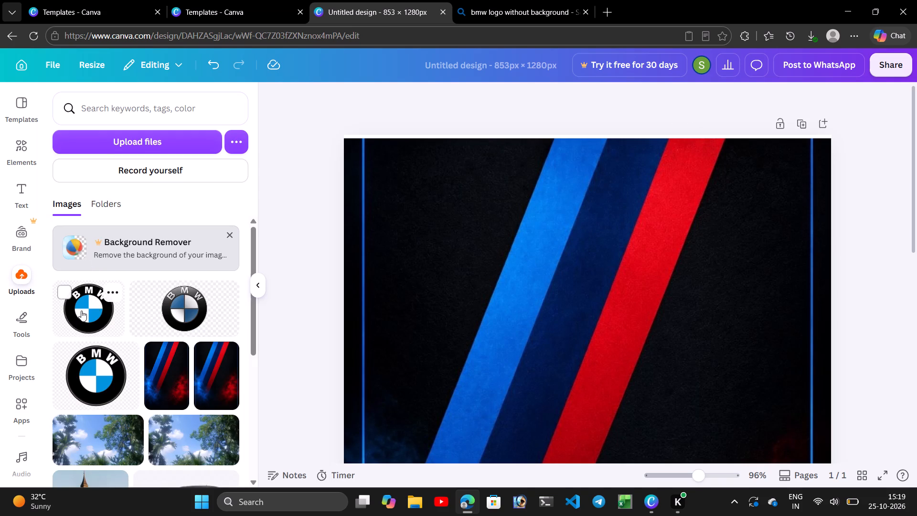
{"action": "left_click", "coordinate": [81, 311]}
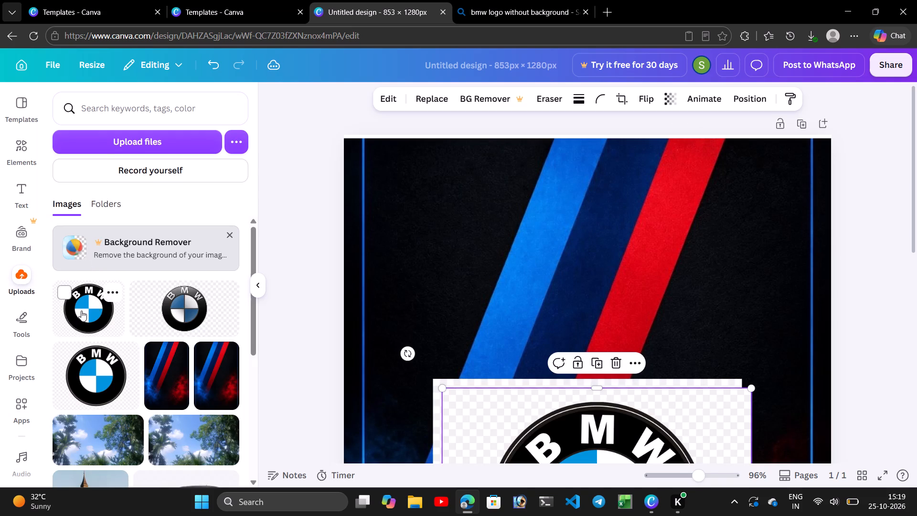
Pull the rear copy of the checkered BMW logo out from behind the front one and delete it from the page.
{"action": "scroll", "coordinate": [456, 356], "scroll_direction": "up", "scroll_amount": 4}
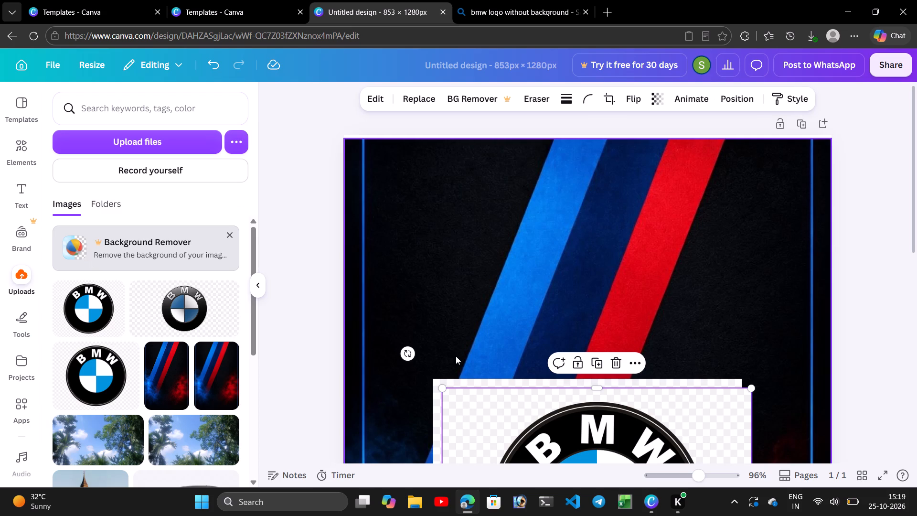
{"action": "scroll", "coordinate": [456, 356], "scroll_direction": "down", "scroll_amount": 6}
{"action": "scroll", "coordinate": [456, 356], "scroll_direction": "up", "scroll_amount": 3}
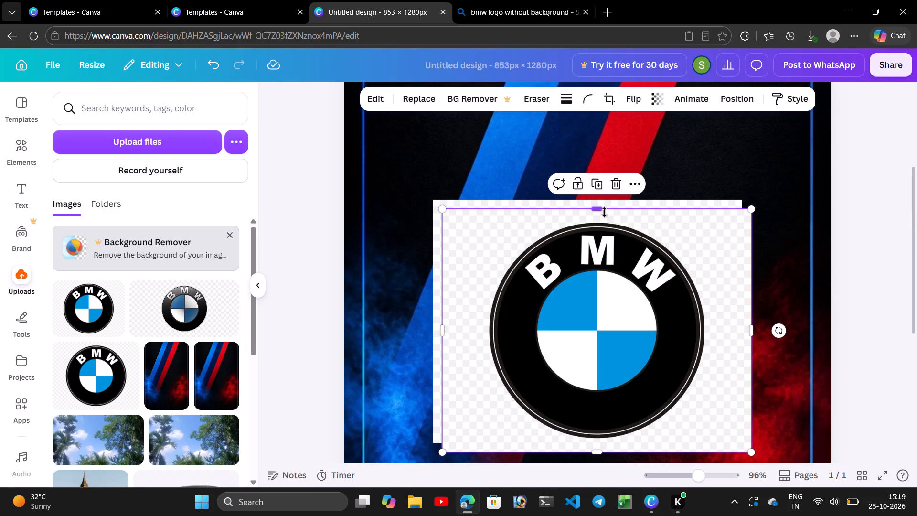
{"action": "left_click", "coordinate": [671, 149]}
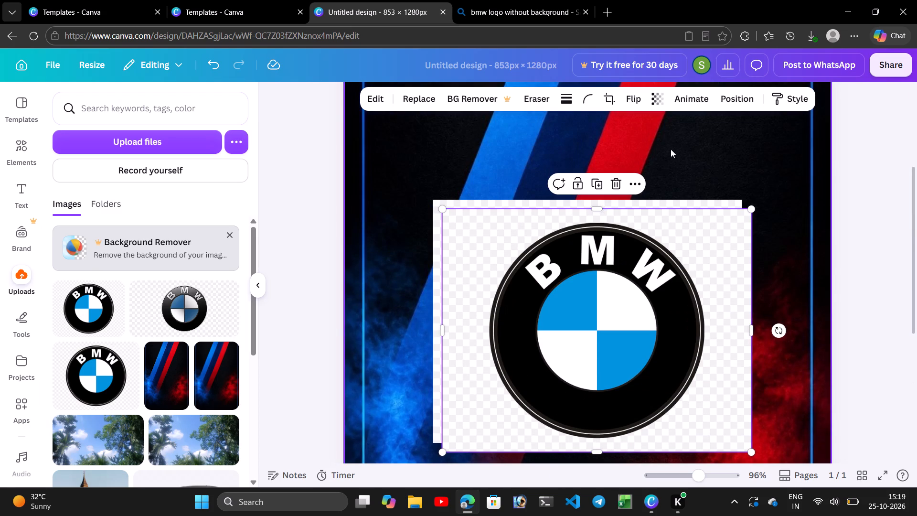
{"action": "left_click_drag", "start_coordinate": [624, 206], "coordinate": [608, 204]}
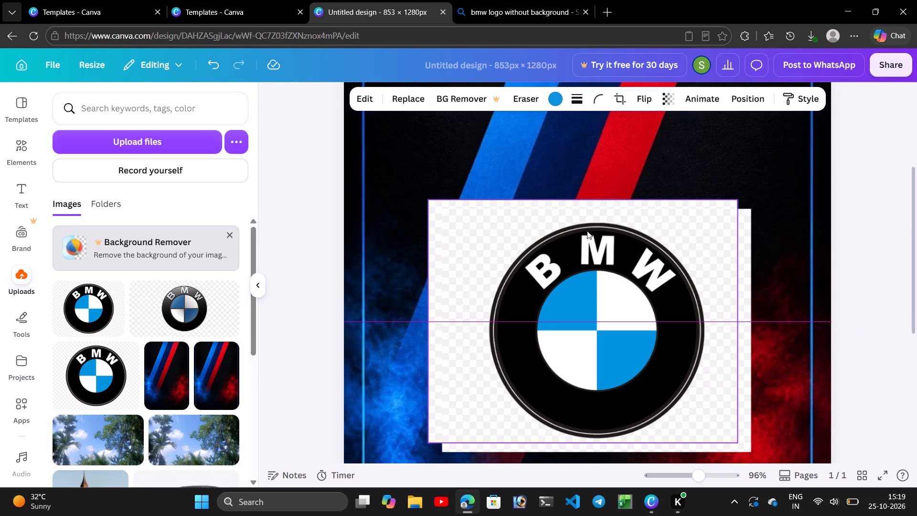
{"action": "left_click_drag", "start_coordinate": [587, 231], "coordinate": [453, 219]}
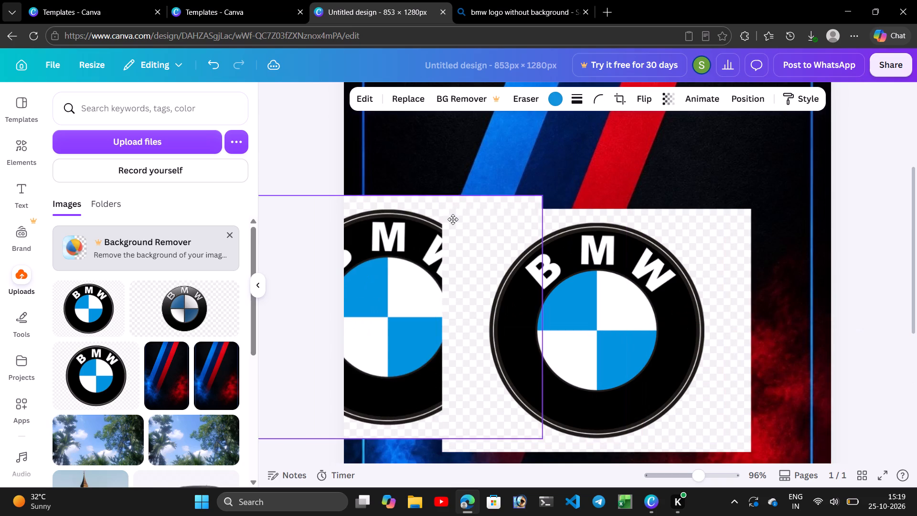
{"action": "left_click_drag", "start_coordinate": [453, 219], "coordinate": [573, 187]}
{"action": "left_click", "coordinate": [574, 183]}
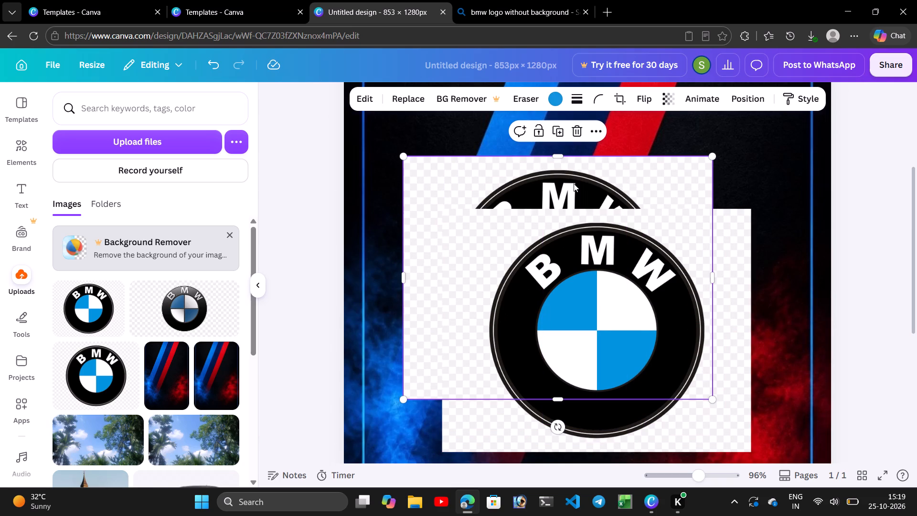
{"action": "left_click", "coordinate": [577, 129]}
{"action": "left_click", "coordinate": [577, 161]}
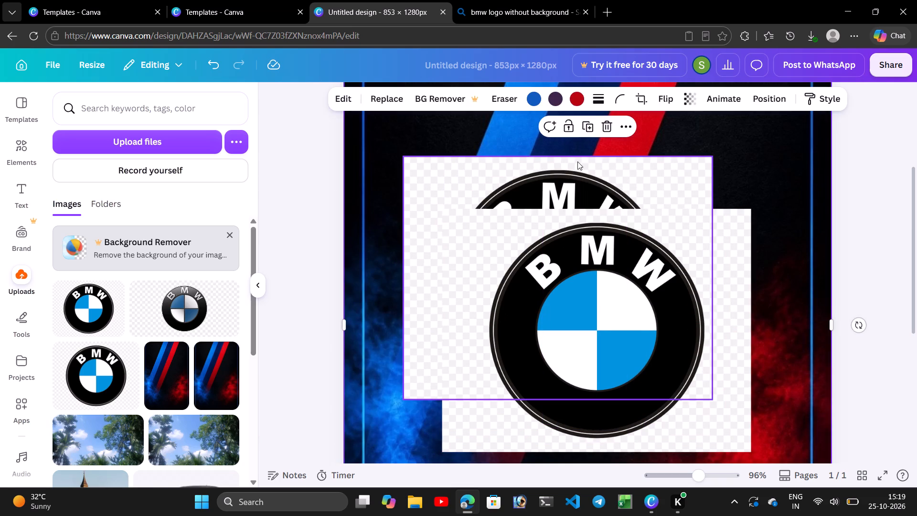
{"action": "left_click", "coordinate": [582, 131]}
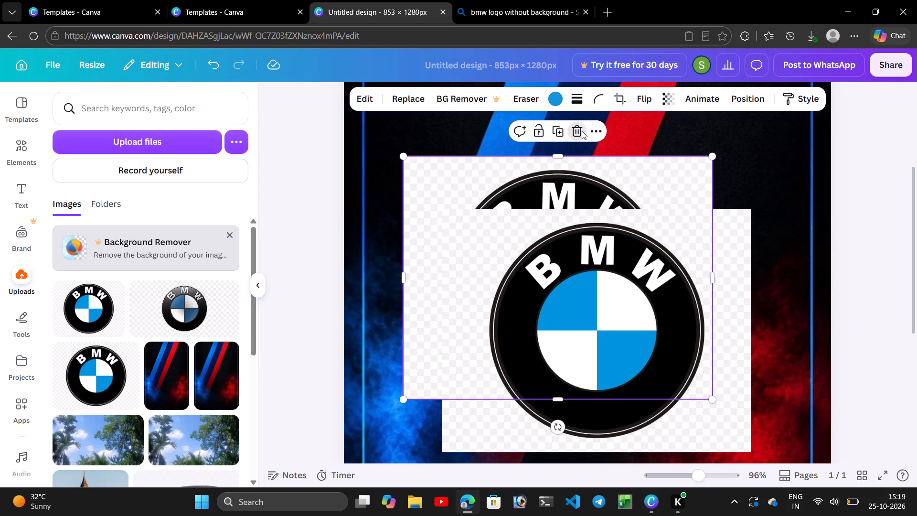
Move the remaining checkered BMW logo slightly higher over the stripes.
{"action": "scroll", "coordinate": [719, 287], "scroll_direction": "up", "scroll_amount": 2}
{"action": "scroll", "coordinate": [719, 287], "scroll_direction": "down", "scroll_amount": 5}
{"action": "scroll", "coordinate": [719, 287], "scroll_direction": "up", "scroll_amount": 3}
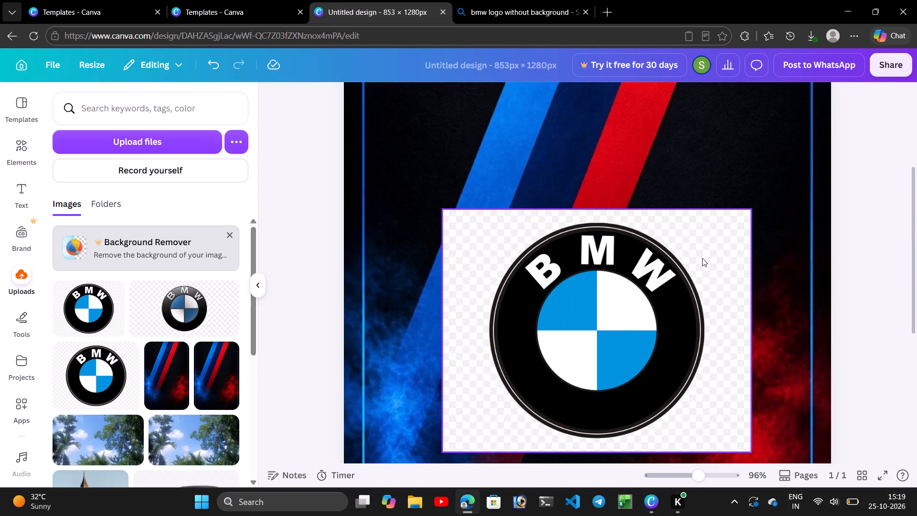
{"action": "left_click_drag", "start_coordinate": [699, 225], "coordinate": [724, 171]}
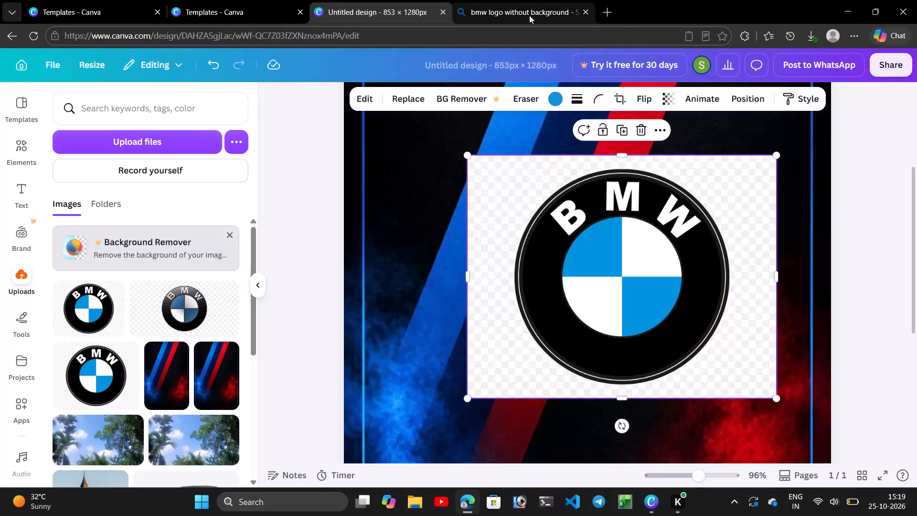
Search the web for "background remover" in a new browser tab and open the remove.bg website.
{"action": "left_click", "coordinate": [607, 11]}
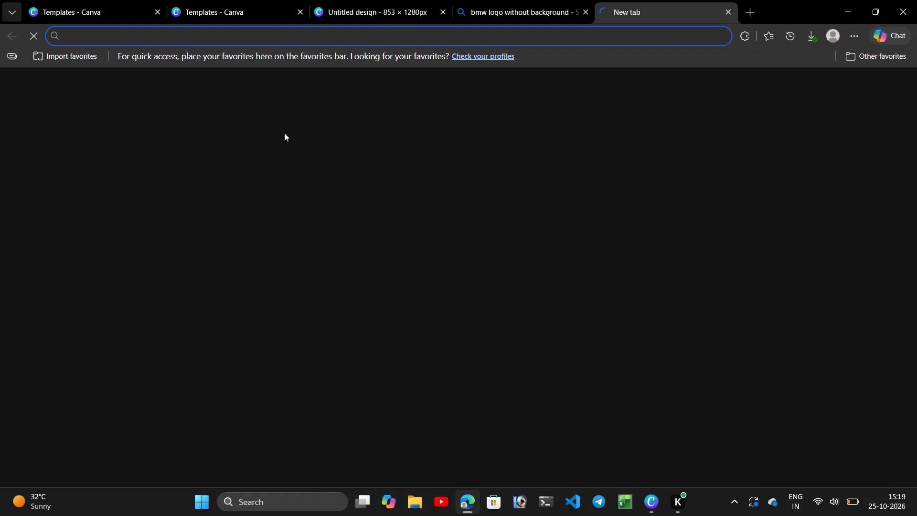
{"action": "type", "text": "ba"}
{"action": "key", "text": "c"}
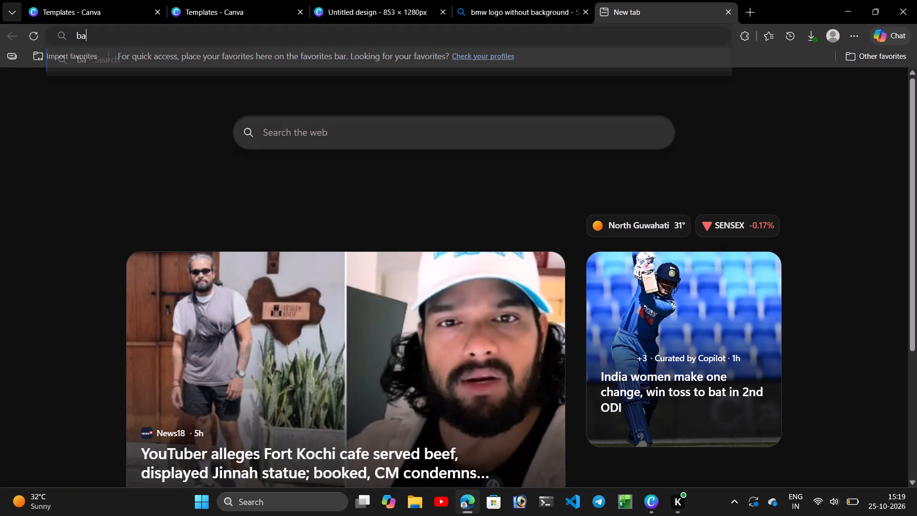
{"action": "left_click", "coordinate": [247, 72]}
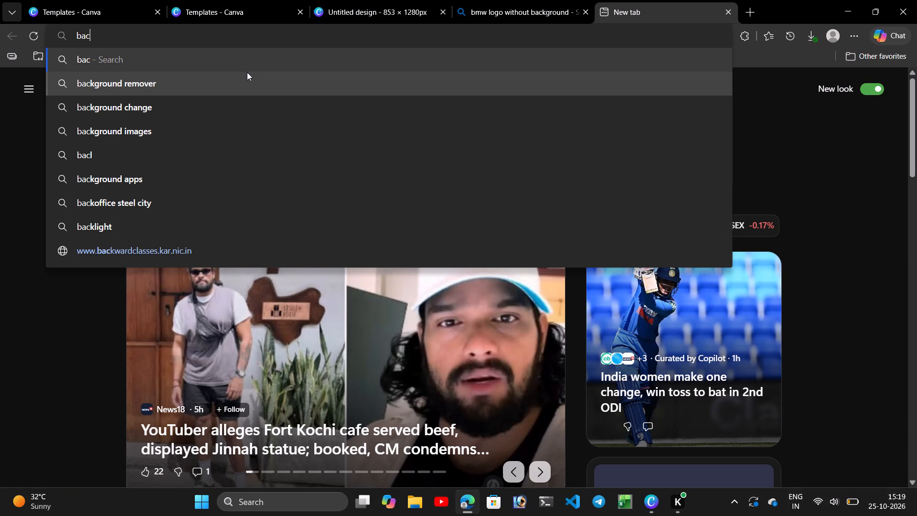
{"action": "scroll", "coordinate": [357, 183], "scroll_direction": "down", "scroll_amount": 7}
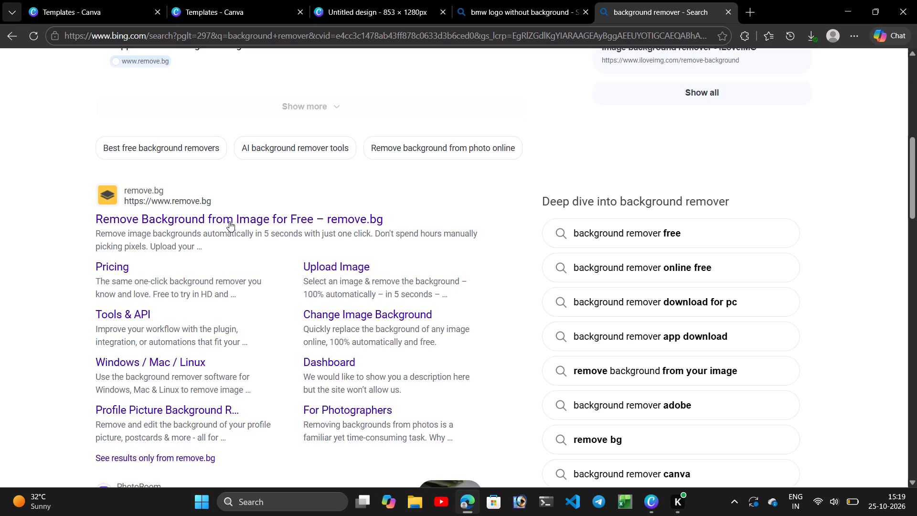
{"action": "left_click", "coordinate": [229, 221]}
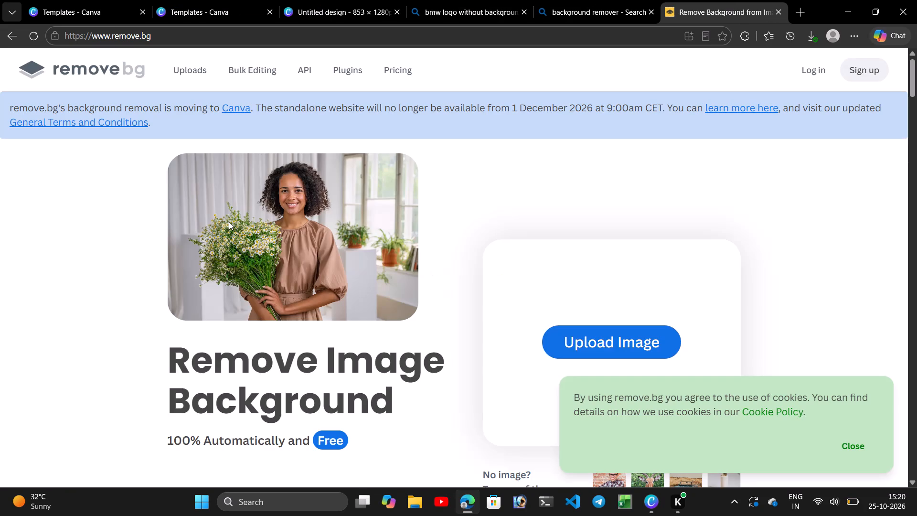
Upload the 3207193-middle PNG from Downloads to remove.bg and dismiss the cookie notice.
{"action": "left_click", "coordinate": [560, 351]}
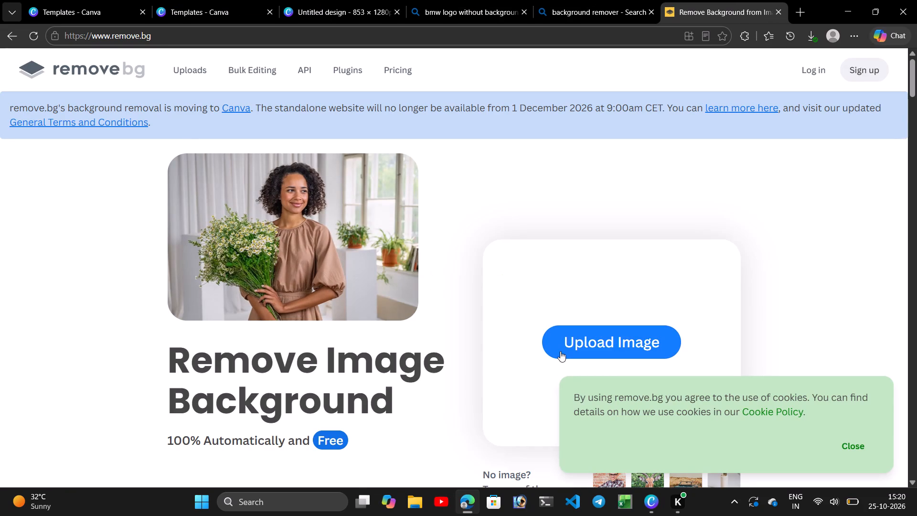
{"action": "left_click", "coordinate": [485, 273]}
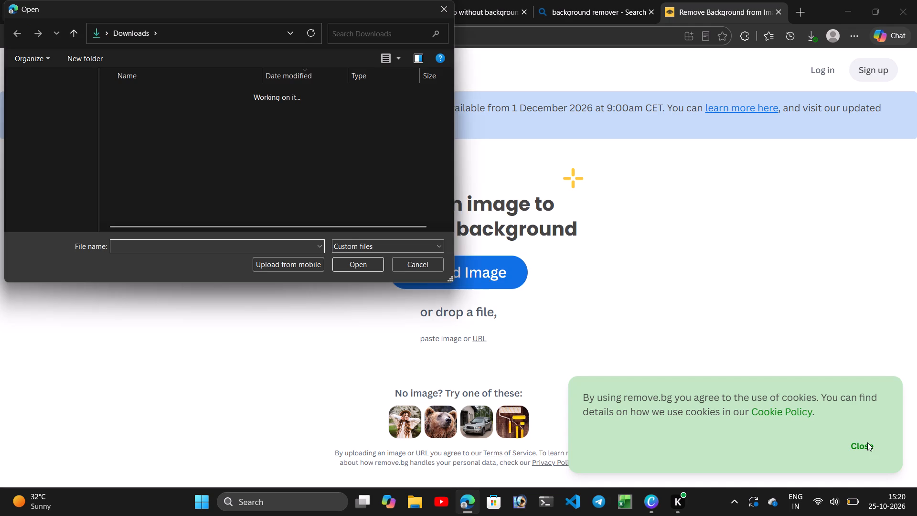
{"action": "left_click", "coordinate": [867, 442]}
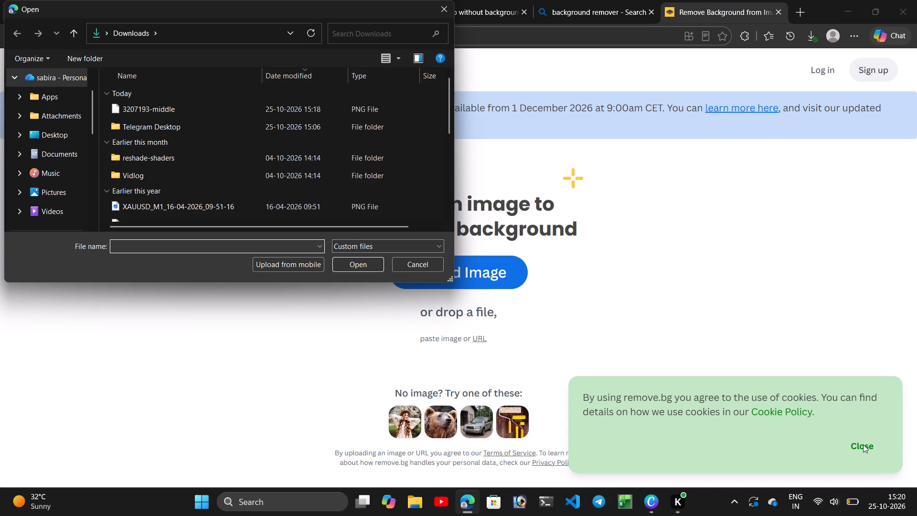
{"action": "left_click", "coordinate": [863, 444]}
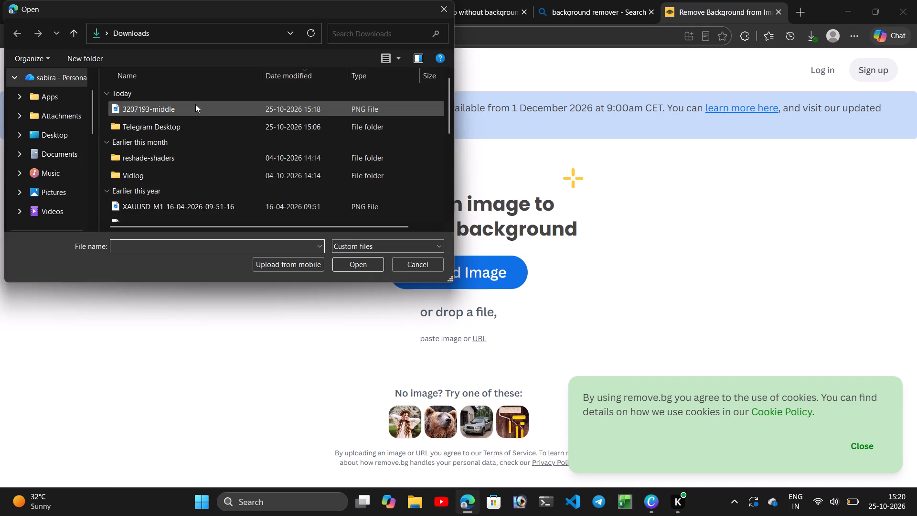
{"action": "double_click", "coordinate": [195, 104]}
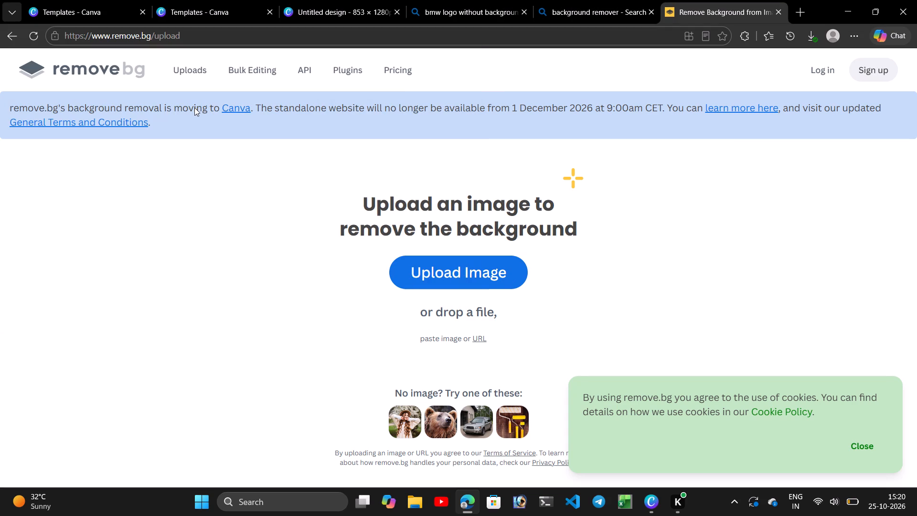
{"action": "left_click", "coordinate": [864, 441]}
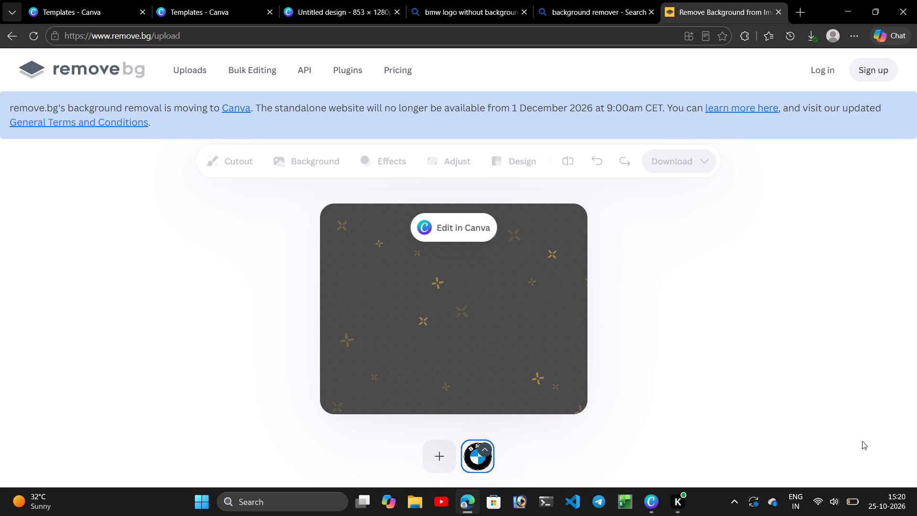
Download the background-free BMW logo as the free 563 x 443 preview.
{"action": "scroll", "coordinate": [620, 401], "scroll_direction": "down", "scroll_amount": 4}
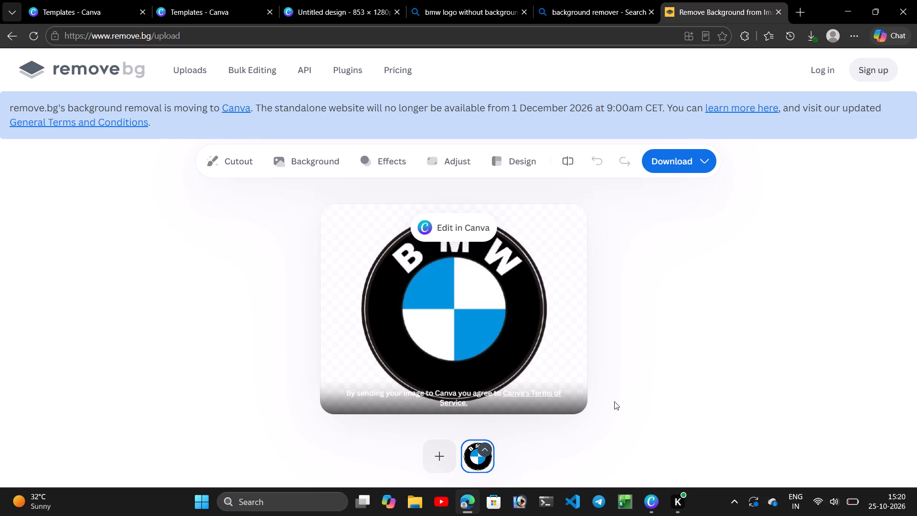
{"action": "scroll", "coordinate": [614, 401], "scroll_direction": "down", "scroll_amount": 2}
{"action": "left_click", "coordinate": [705, 162]}
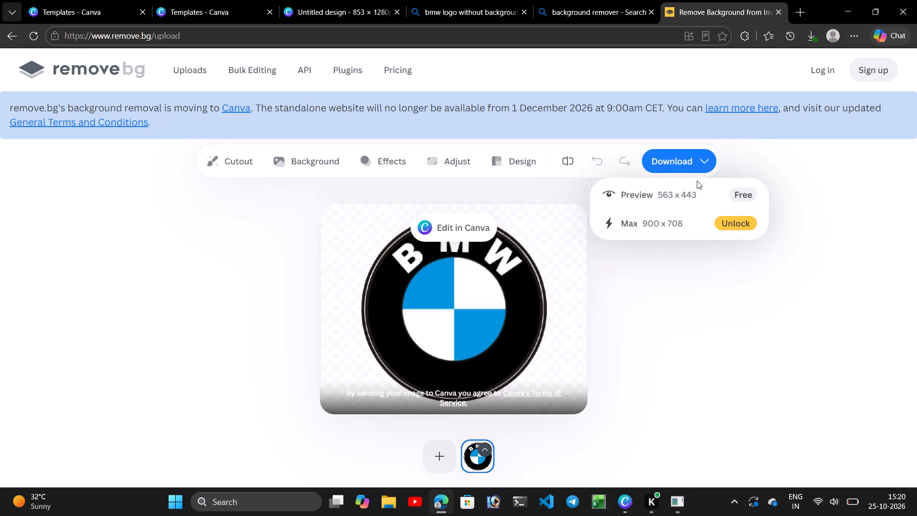
{"action": "left_click", "coordinate": [657, 201]}
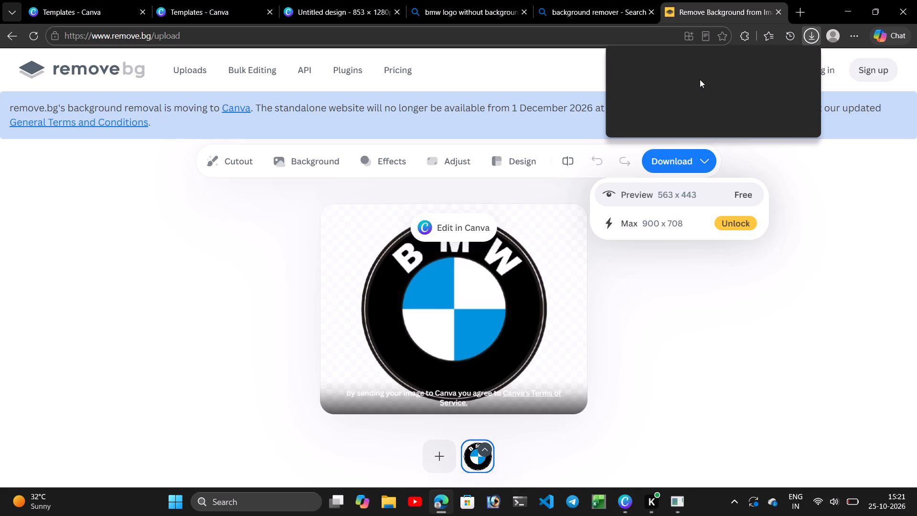
{"action": "scroll", "coordinate": [484, 290], "scroll_direction": "down", "scroll_amount": 12}
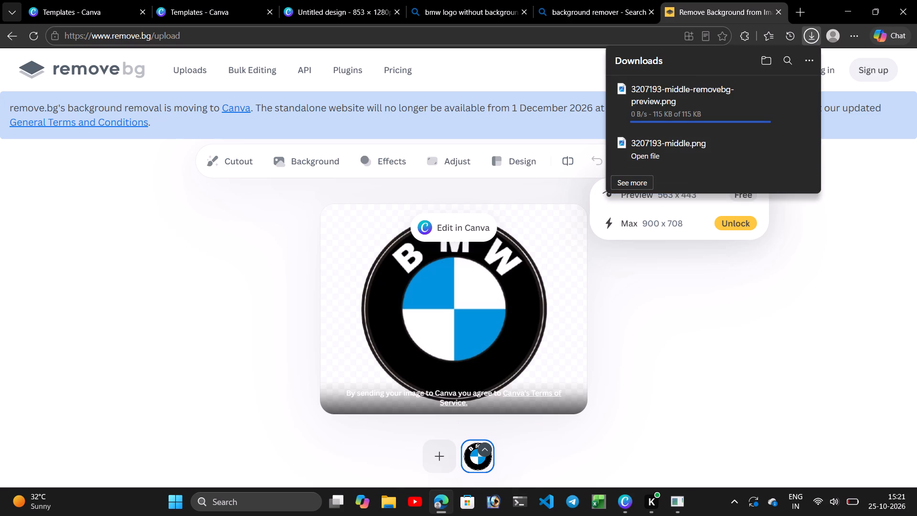
{"action": "scroll", "coordinate": [484, 290], "scroll_direction": "up", "scroll_amount": 6}
Switch back to the Canva design and delete the checkered BMW logo from the page.
{"action": "left_click", "coordinate": [333, 9]}
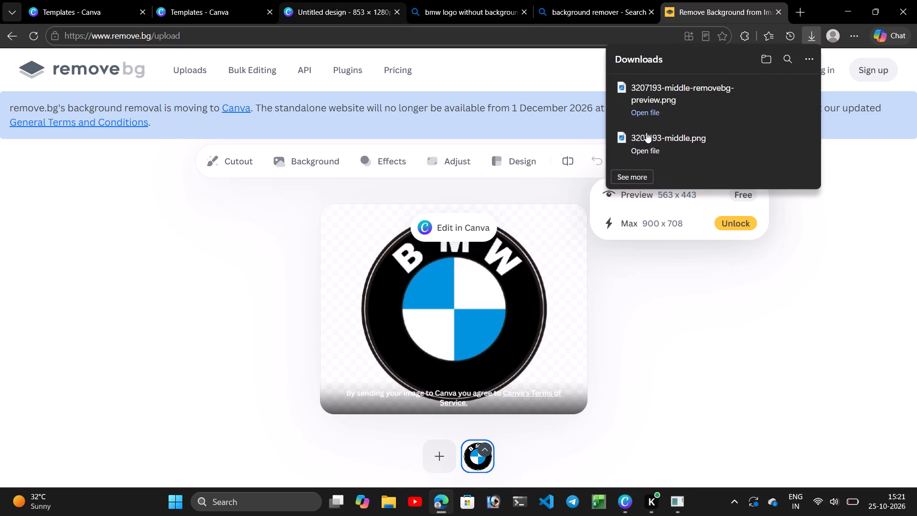
{"action": "left_click", "coordinate": [646, 132]}
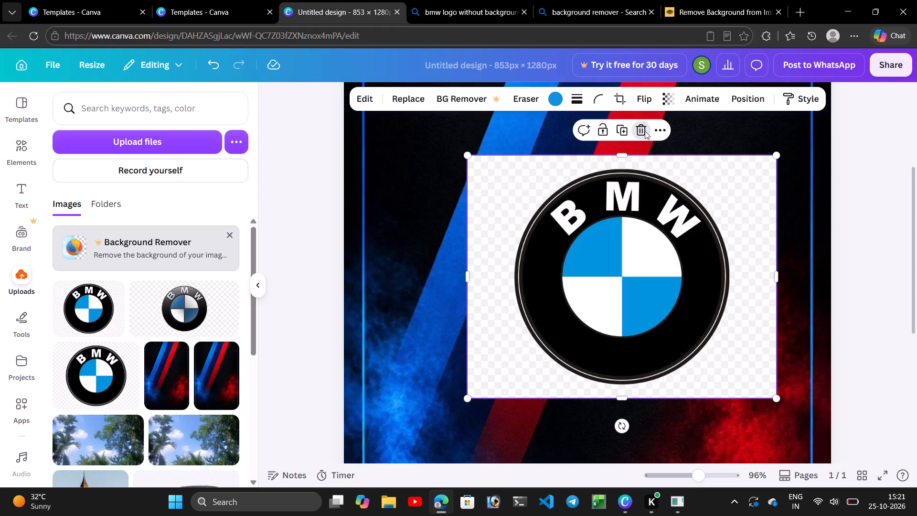
Upload the downloaded 3207193-middle-removebg-preview logo file to the design's uploads.
{"action": "left_click", "coordinate": [130, 149]}
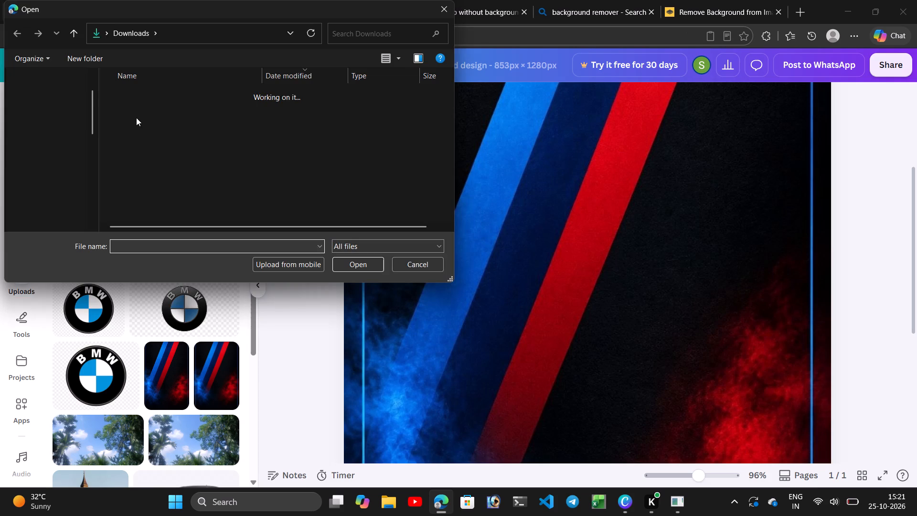
{"action": "double_click", "coordinate": [139, 114]}
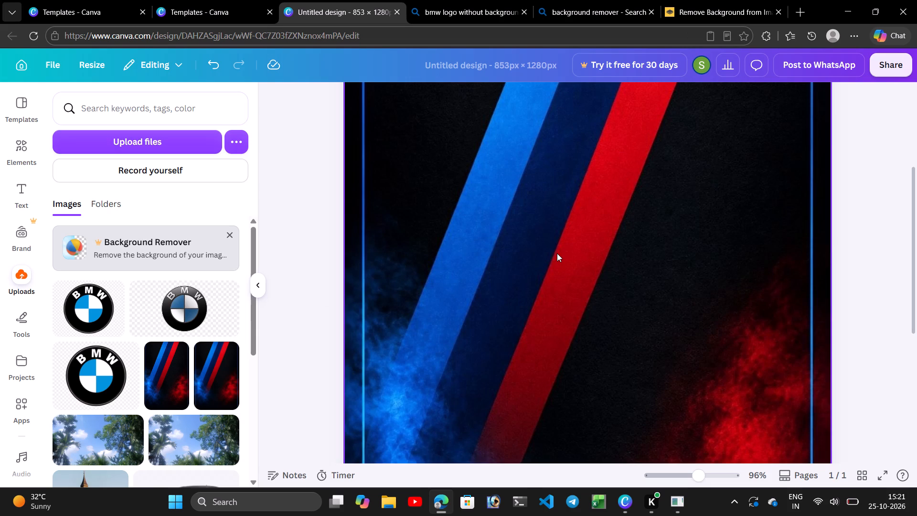
{"action": "scroll", "coordinate": [557, 253], "scroll_direction": "up", "scroll_amount": 2}
{"action": "scroll", "coordinate": [480, 295], "scroll_direction": "up", "scroll_amount": 2}
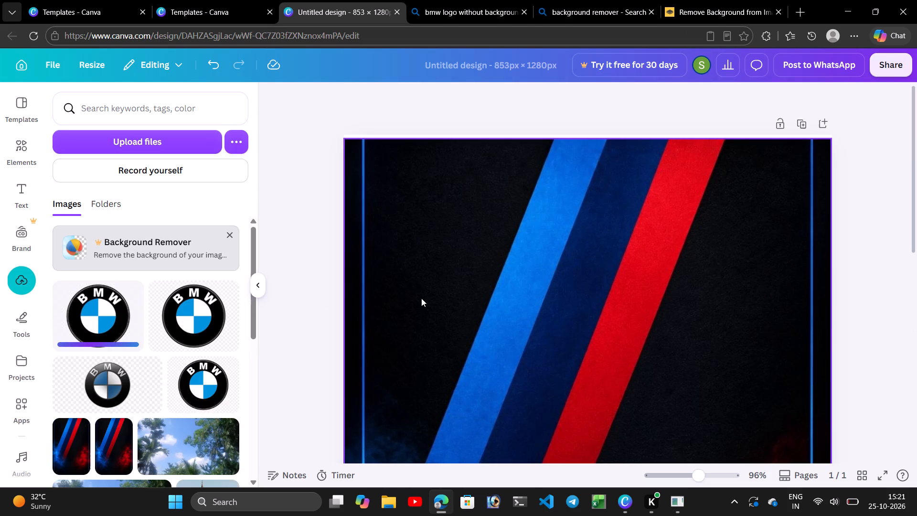
Add the background-free BMW logo to the page, move it toward the page's upper-right area and dismiss the low-battery notice.
{"action": "left_click", "coordinate": [104, 312]}
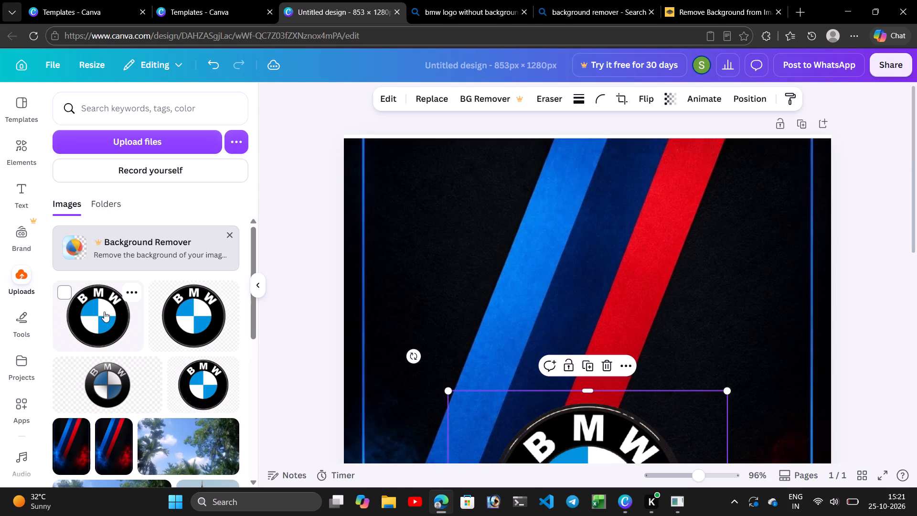
{"action": "left_click_drag", "start_coordinate": [537, 413], "coordinate": [541, 351]}
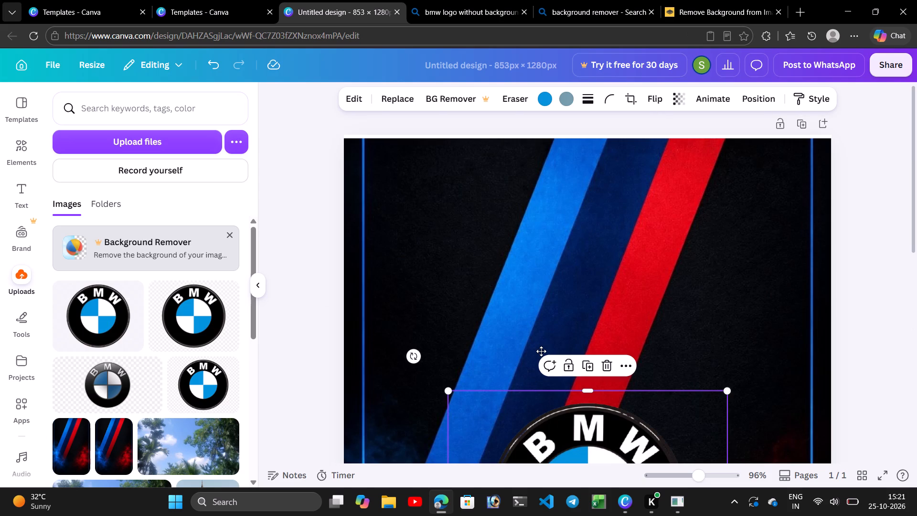
{"action": "left_click_drag", "start_coordinate": [541, 351], "coordinate": [541, 233]}
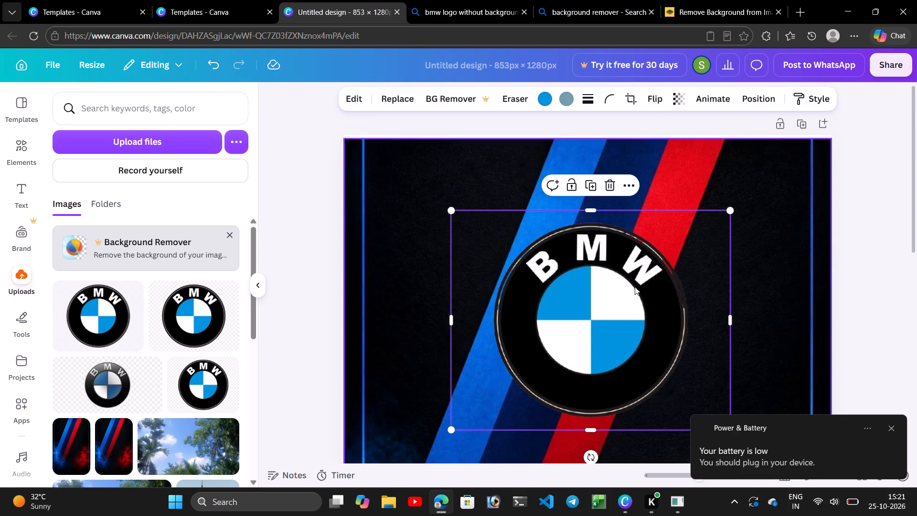
{"action": "left_click_drag", "start_coordinate": [577, 291], "coordinate": [578, 290]}
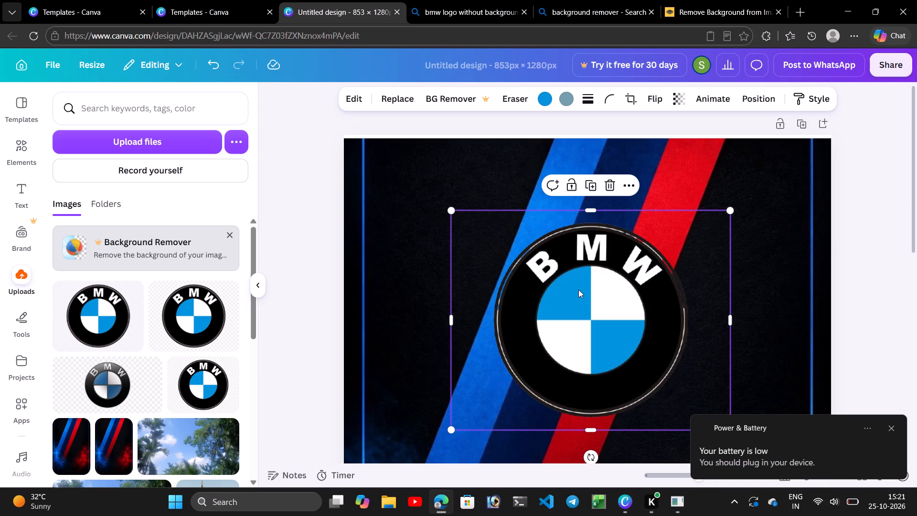
{"action": "left_click_drag", "start_coordinate": [578, 290], "coordinate": [656, 214]}
{"action": "scroll", "coordinate": [677, 259], "scroll_direction": "up", "scroll_amount": 2}
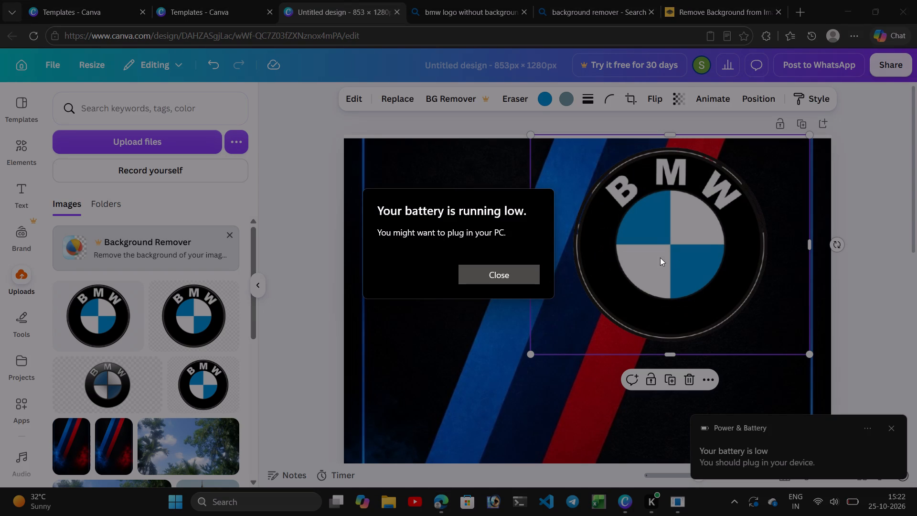
{"action": "left_click", "coordinate": [517, 271]}
{"action": "scroll", "coordinate": [706, 279], "scroll_direction": "up", "scroll_amount": 3}
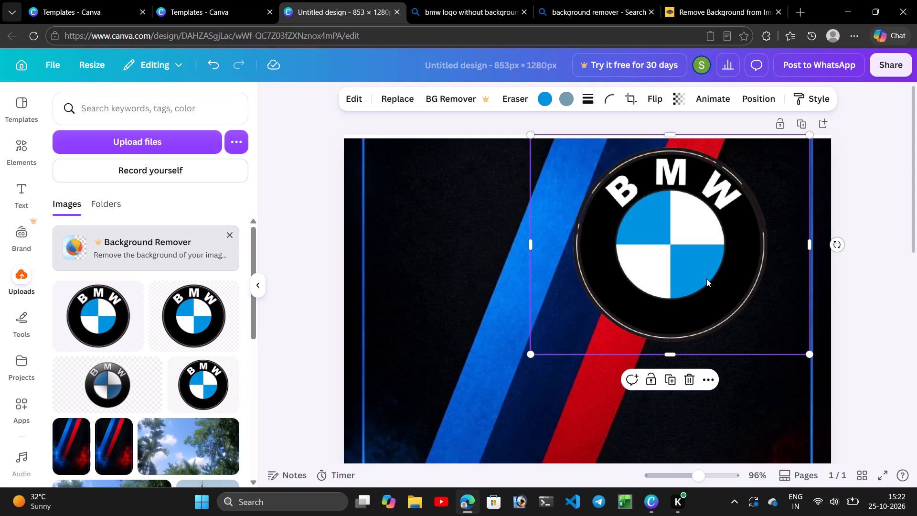
{"action": "scroll", "coordinate": [719, 274], "scroll_direction": "up", "scroll_amount": 9}
Shrink the BMW logo proportionally toward the page's upper-right corner and deselect it.
{"action": "left_click_drag", "start_coordinate": [529, 355], "coordinate": [654, 277]}
{"action": "scroll", "coordinate": [450, 327], "scroll_direction": "up", "scroll_amount": 4}
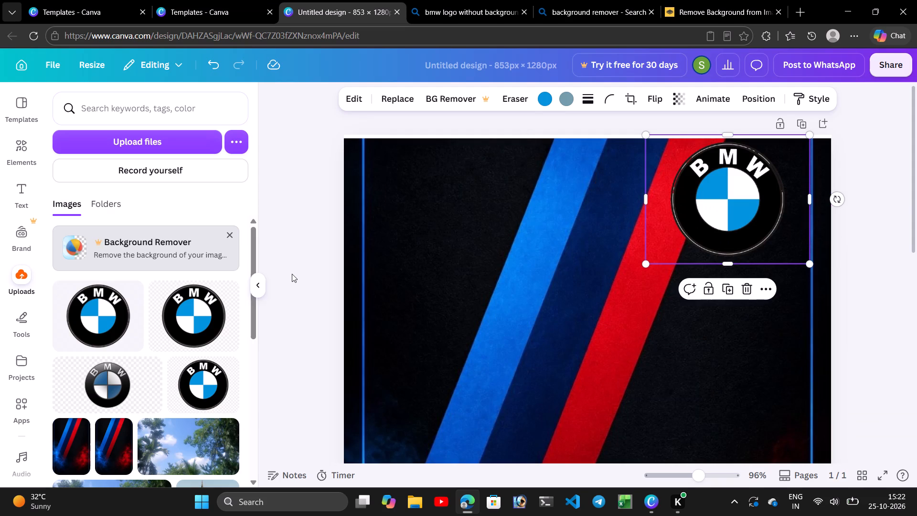
{"action": "left_click", "coordinate": [322, 195]}
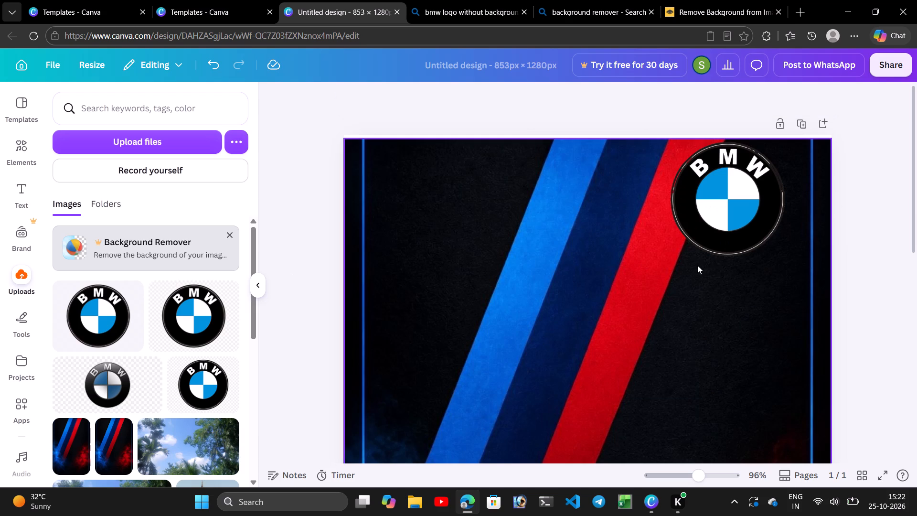
Reposition the striped background image so its top and side edges align with the page edges.
{"action": "left_click", "coordinate": [697, 265]}
{"action": "left_click", "coordinate": [677, 303]}
{"action": "scroll", "coordinate": [677, 303], "scroll_direction": "up", "scroll_amount": 3}
{"action": "left_click_drag", "start_coordinate": [668, 300], "coordinate": [627, 321]}
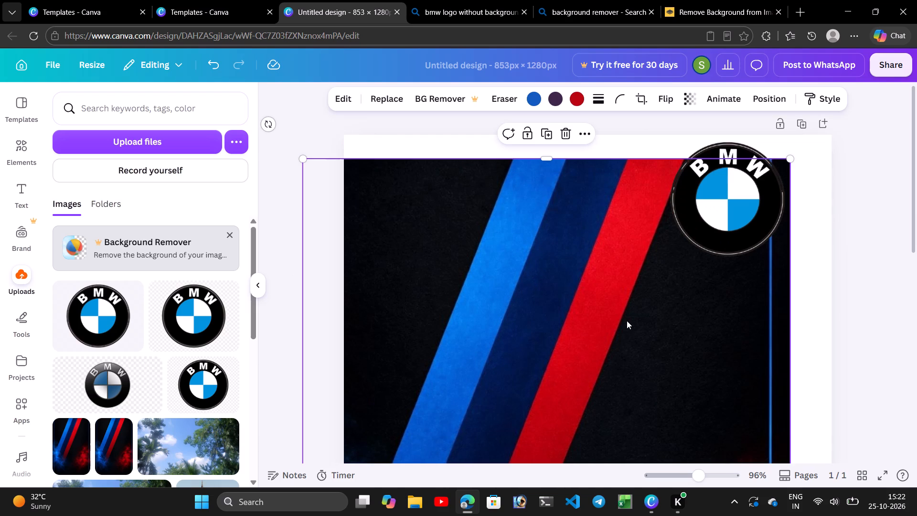
{"action": "left_click_drag", "start_coordinate": [658, 311], "coordinate": [689, 285]}
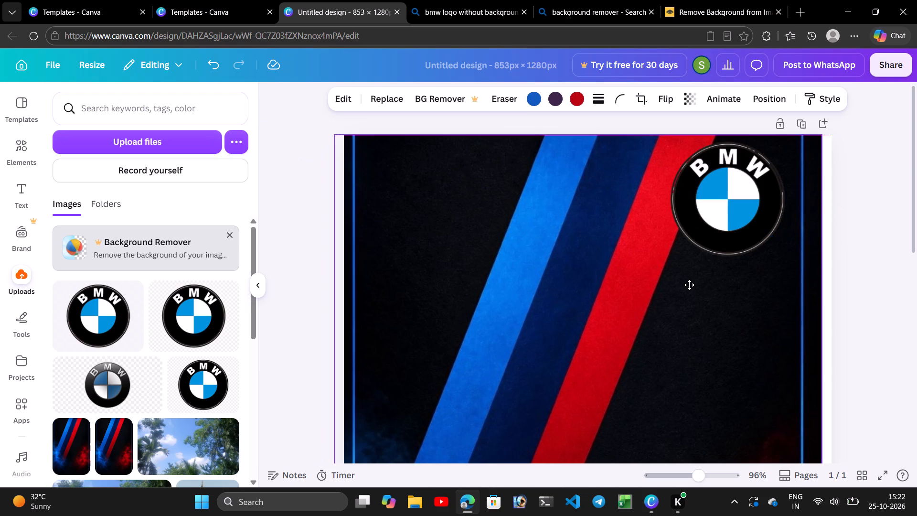
{"action": "left_click_drag", "start_coordinate": [689, 285], "coordinate": [693, 286]}
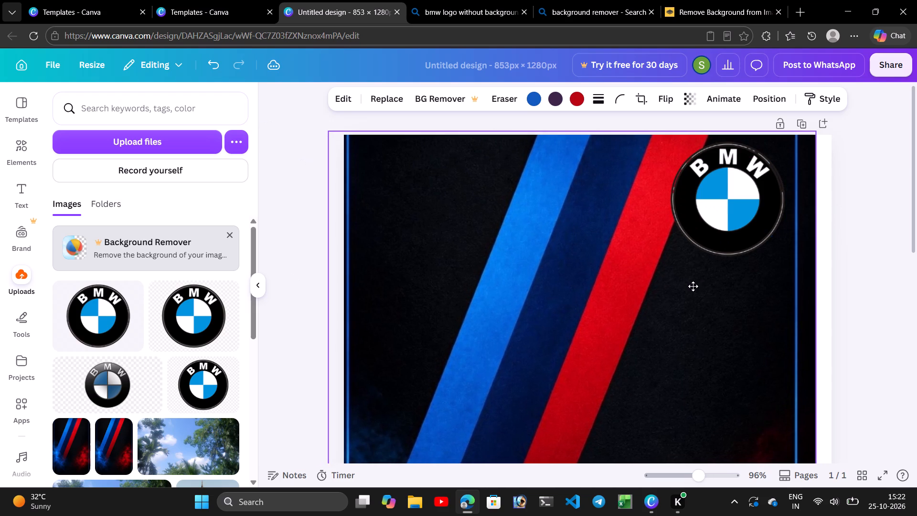
{"action": "left_click_drag", "start_coordinate": [693, 286], "coordinate": [705, 285]}
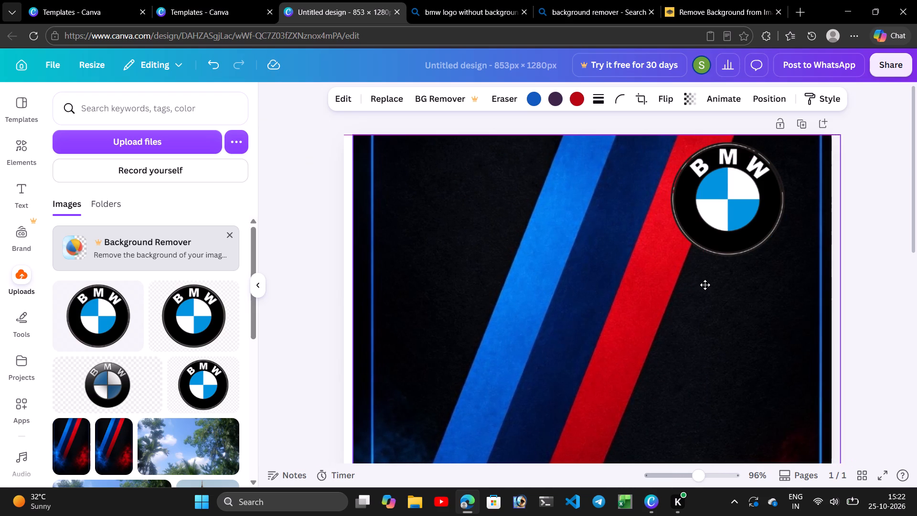
{"action": "left_click_drag", "start_coordinate": [705, 285], "coordinate": [701, 285]}
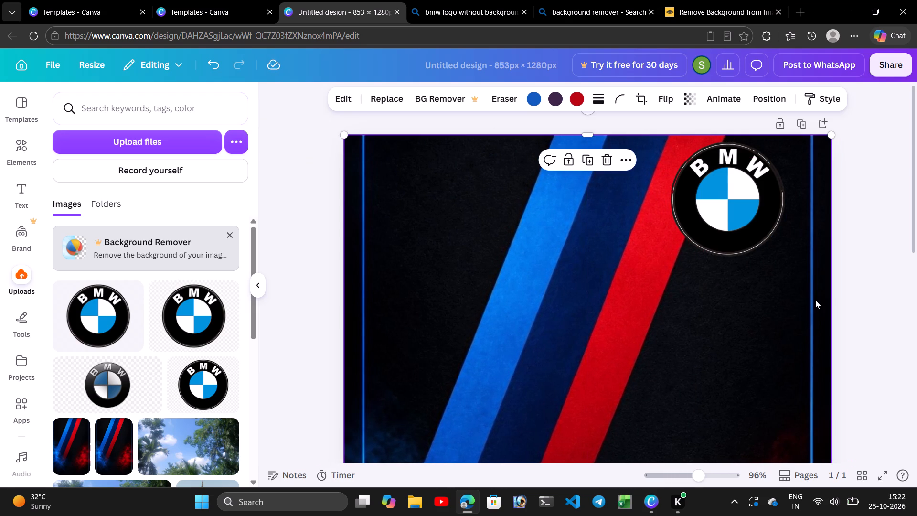
{"action": "left_click", "coordinate": [893, 340]}
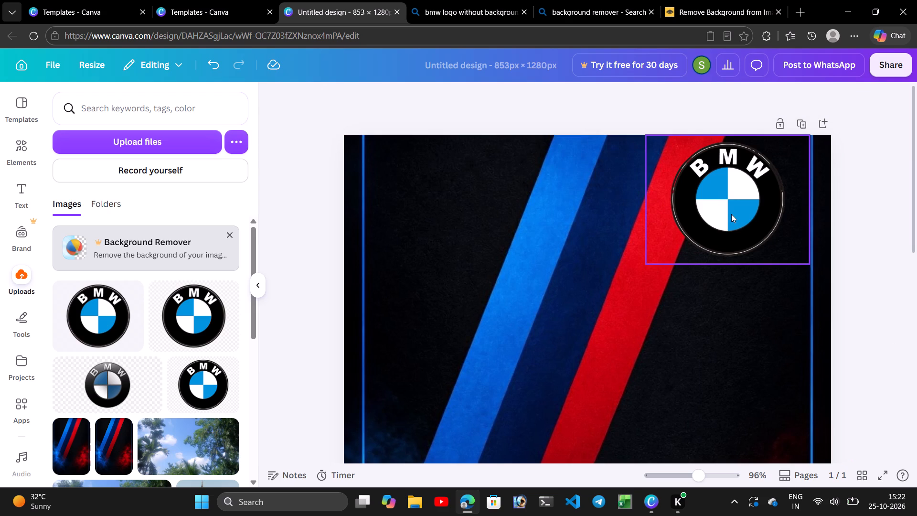
Shrink the BMW logo further and move it into the page's upper-right corner beside the red stripe.
{"action": "left_click_drag", "start_coordinate": [731, 214], "coordinate": [737, 269]}
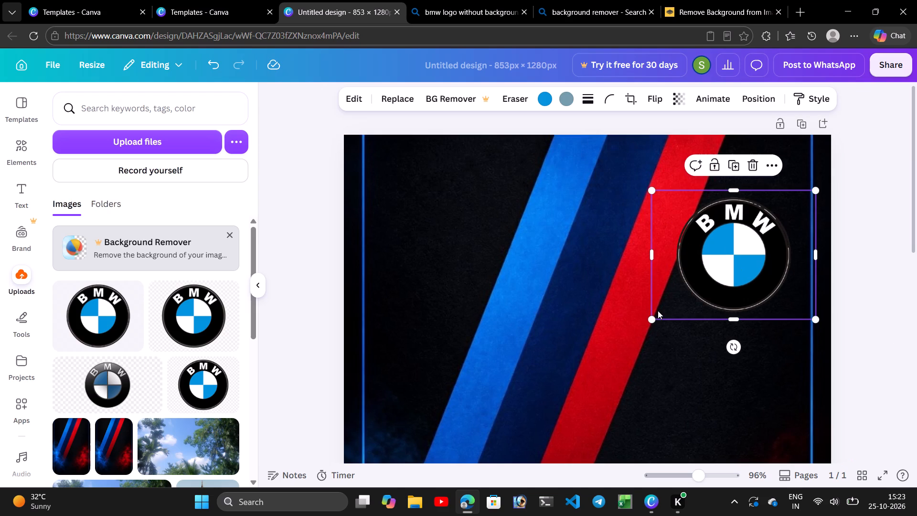
{"action": "left_click_drag", "start_coordinate": [652, 320], "coordinate": [695, 267]}
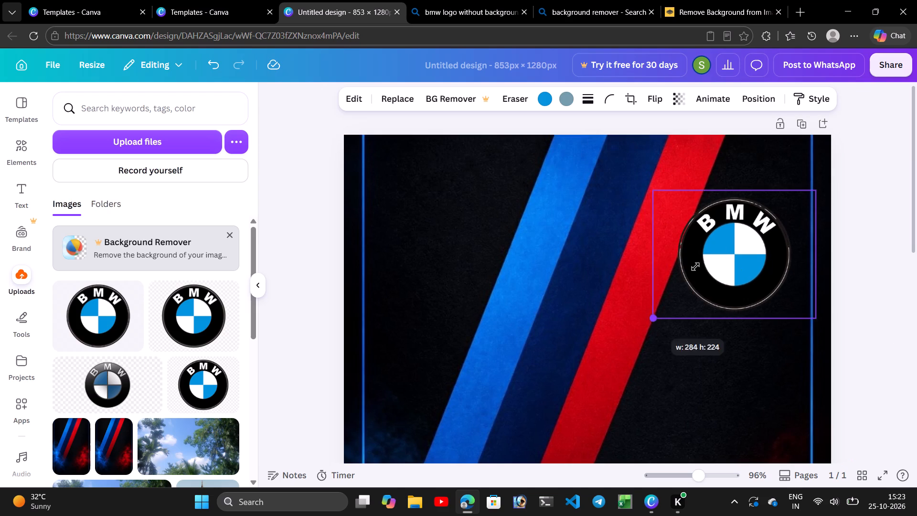
{"action": "left_click_drag", "start_coordinate": [695, 267], "coordinate": [714, 241]}
{"action": "left_click_drag", "start_coordinate": [789, 231], "coordinate": [793, 182]}
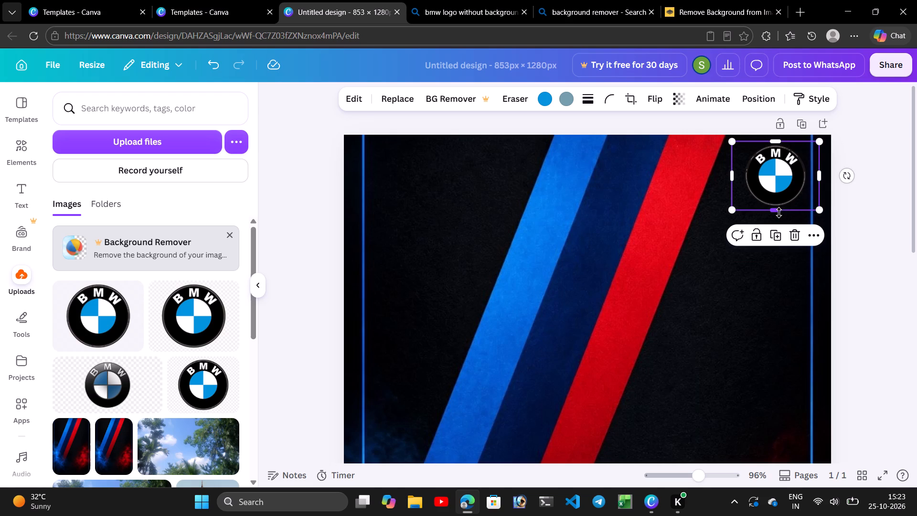
Enlarge the BMW logo's frame to about 191 px high and adjust its side edges to fit the full round emblem.
{"action": "left_click_drag", "start_coordinate": [779, 213], "coordinate": [781, 253]}
{"action": "left_click_drag", "start_coordinate": [737, 201], "coordinate": [708, 200]}
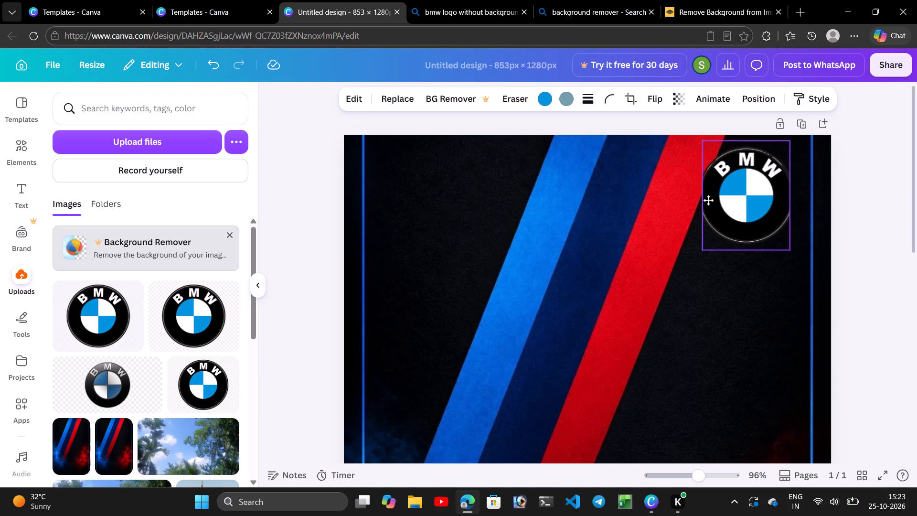
{"action": "left_click_drag", "start_coordinate": [788, 194], "coordinate": [815, 194]}
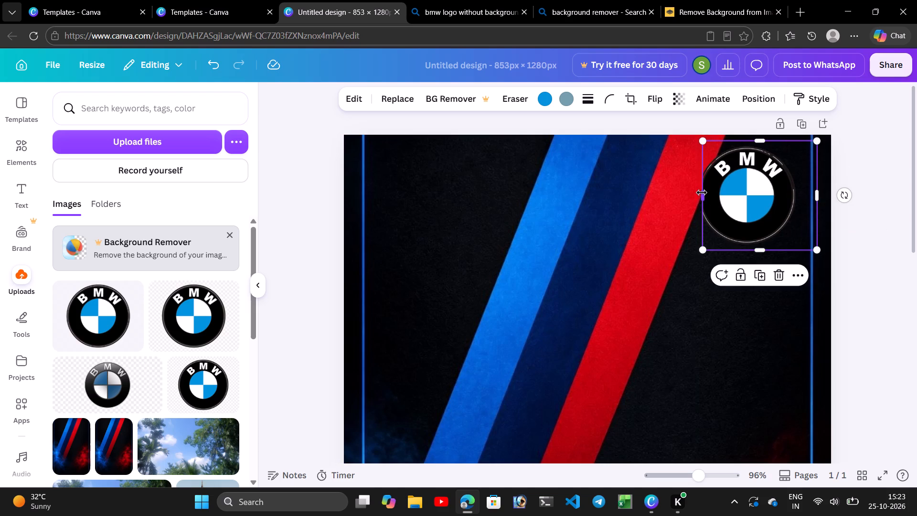
{"action": "left_click_drag", "start_coordinate": [702, 193], "coordinate": [666, 197]}
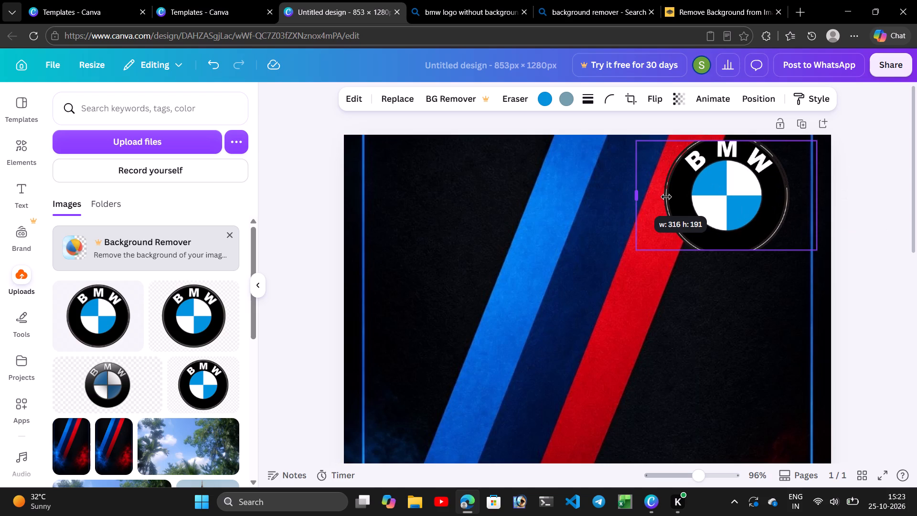
{"action": "left_click_drag", "start_coordinate": [666, 197], "coordinate": [701, 197]}
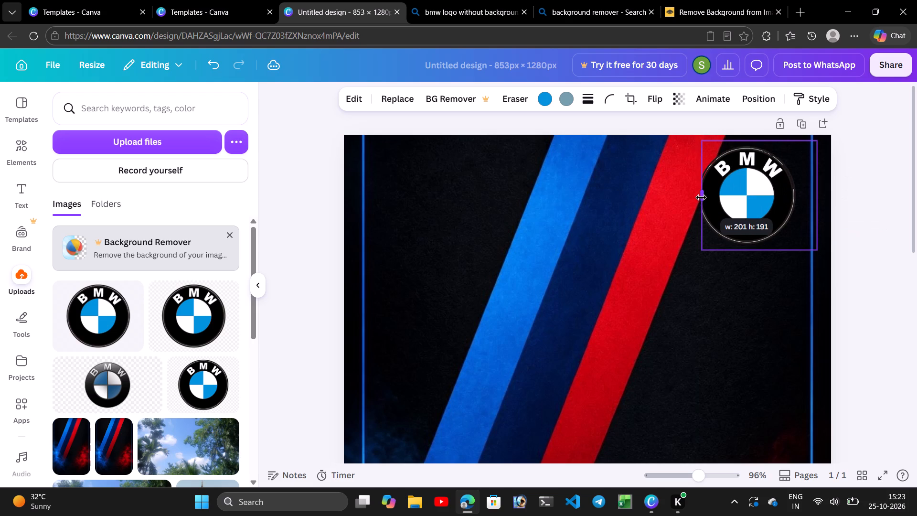
{"action": "left_click_drag", "start_coordinate": [701, 197], "coordinate": [688, 196]}
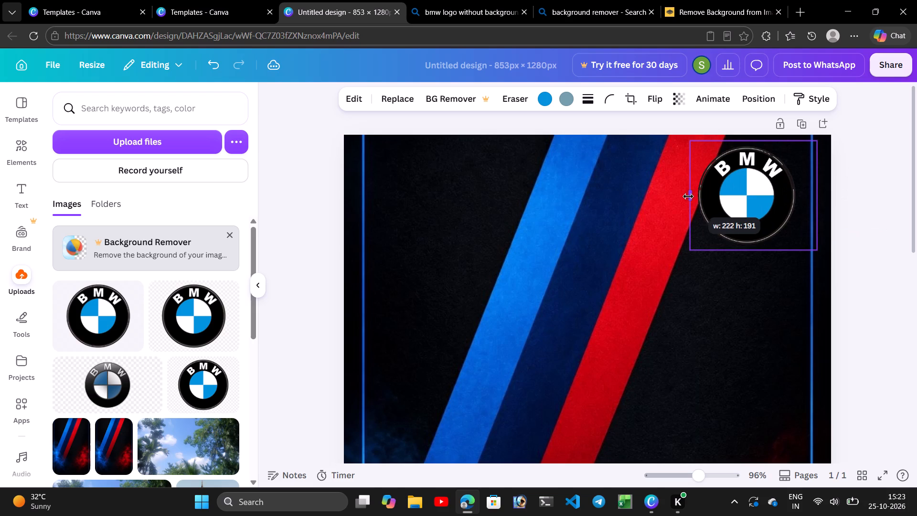
{"action": "left_click_drag", "start_coordinate": [817, 195], "coordinate": [802, 195]}
Position the BMW logo in the page's upper-right corner, with the emblem just inside the vertical blue border line.
{"action": "left_click_drag", "start_coordinate": [750, 193], "coordinate": [762, 193]}
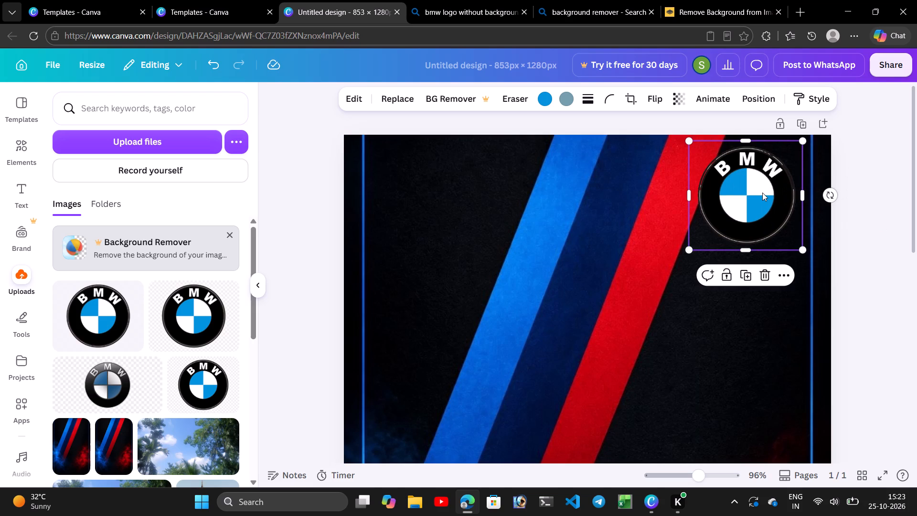
{"action": "left_click_drag", "start_coordinate": [762, 193], "coordinate": [776, 196]}
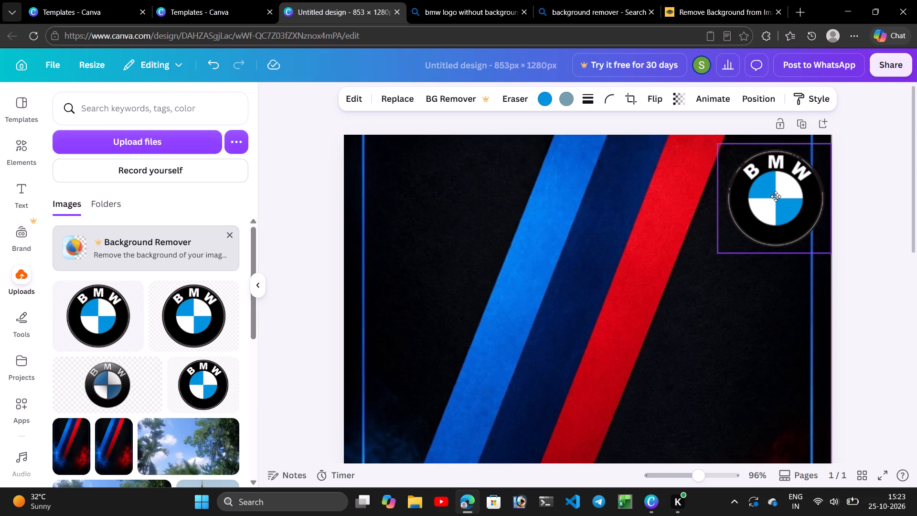
{"action": "left_click_drag", "start_coordinate": [776, 196], "coordinate": [770, 201]}
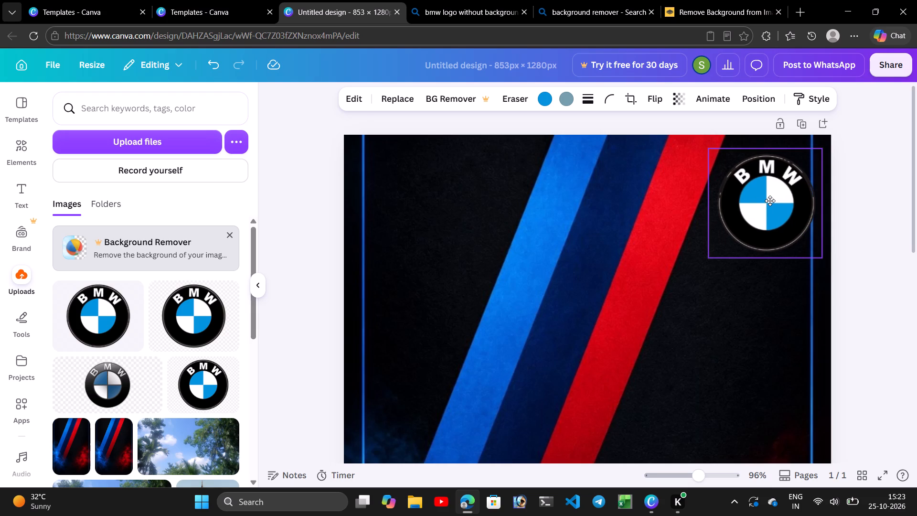
{"action": "left_click_drag", "start_coordinate": [770, 201], "coordinate": [763, 195]}
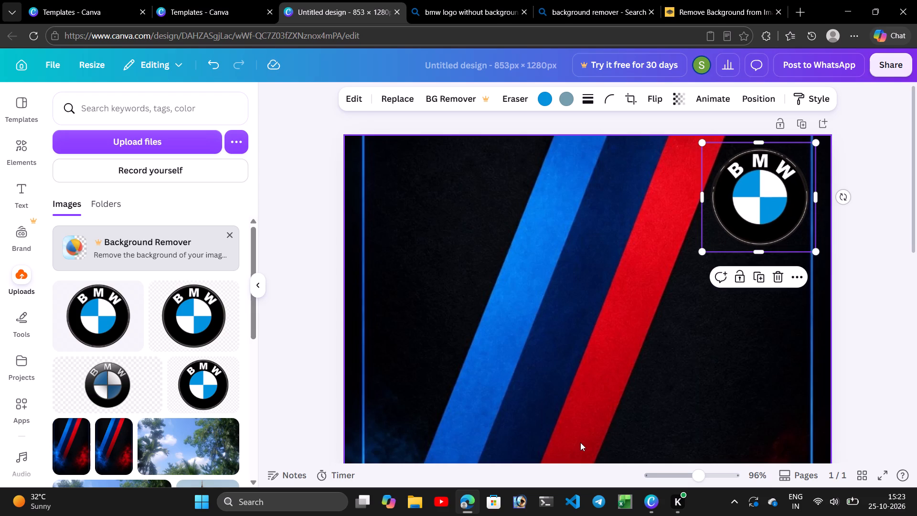
{"action": "left_click", "coordinate": [668, 473]}
{"action": "left_click", "coordinate": [681, 476]}
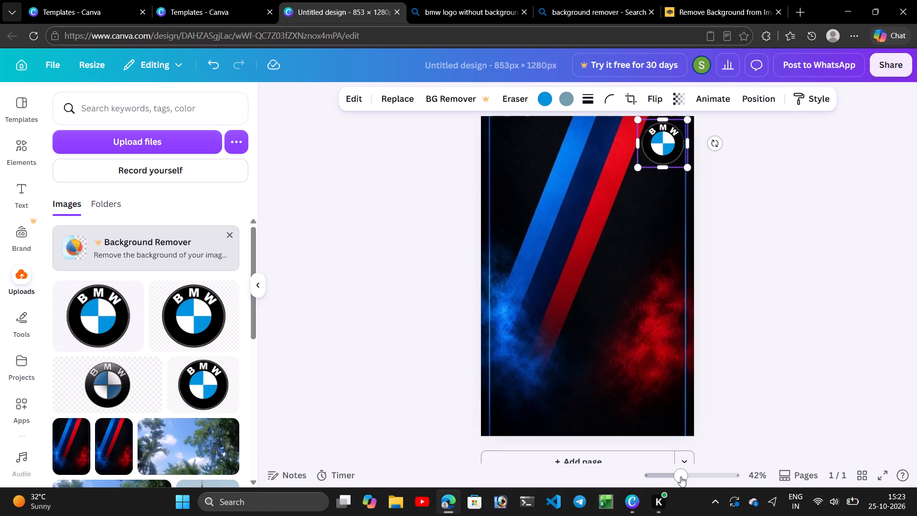
Shrink the BMW logo to roughly 60% of its size and nudge it down, clear of the red stripe and the page's top edge.
{"action": "left_click", "coordinate": [698, 478]}
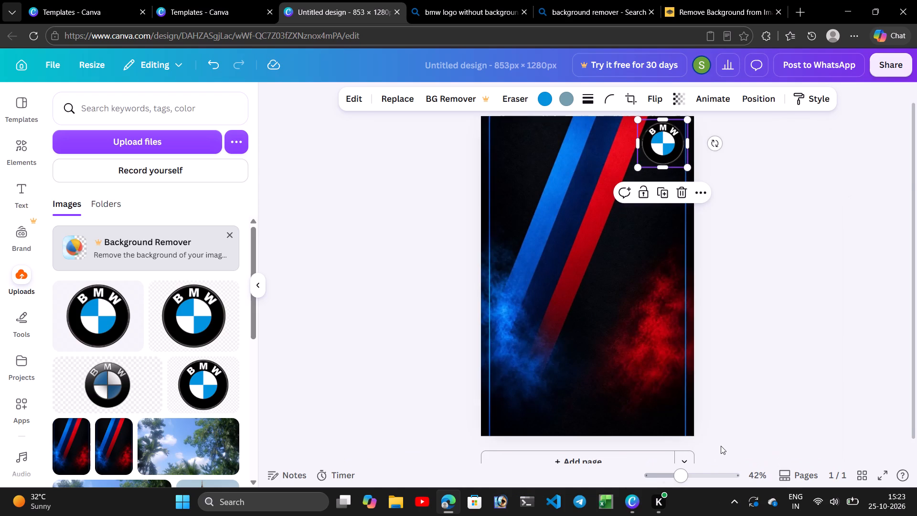
{"action": "scroll", "coordinate": [797, 308], "scroll_direction": "up", "scroll_amount": 6}
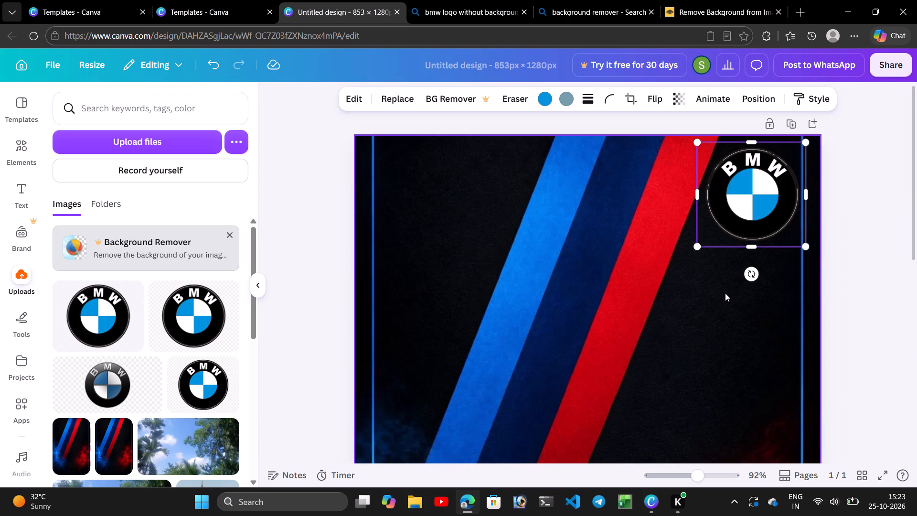
{"action": "left_click_drag", "start_coordinate": [699, 247], "coordinate": [703, 245]}
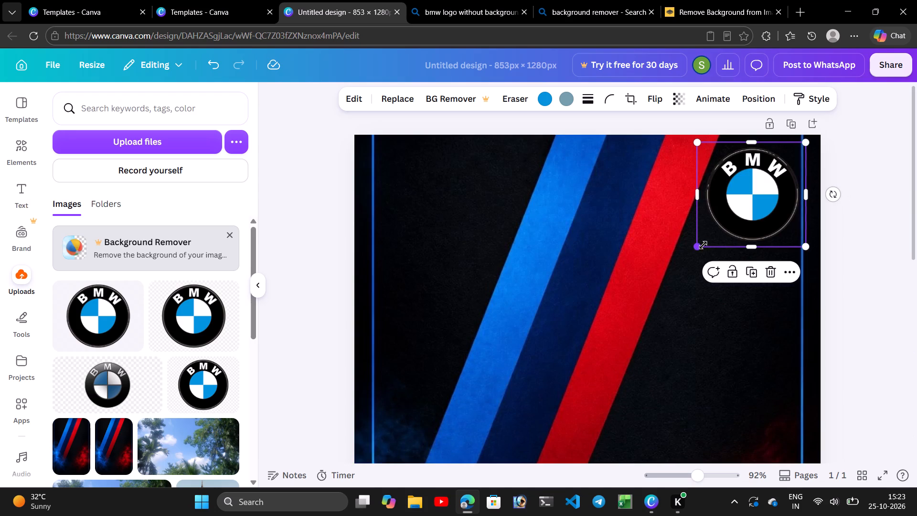
{"action": "left_click_drag", "start_coordinate": [703, 245], "coordinate": [718, 235]}
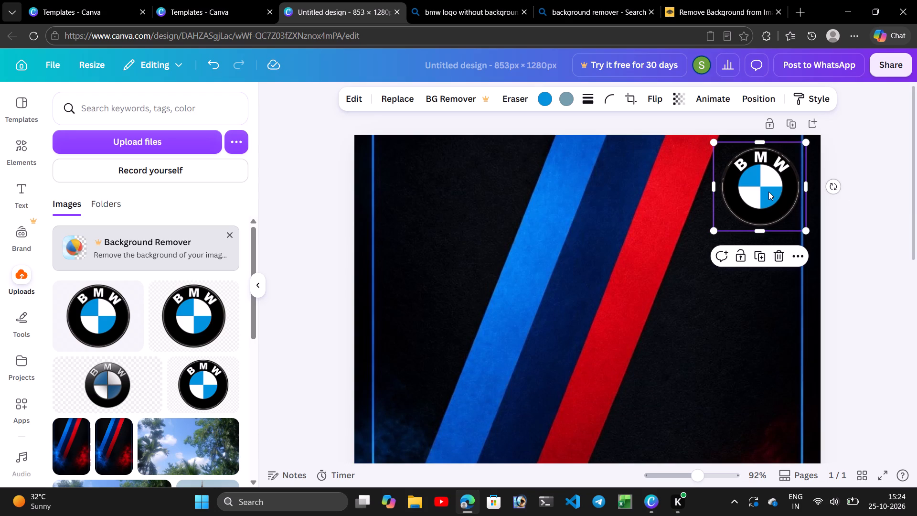
{"action": "left_click_drag", "start_coordinate": [769, 192], "coordinate": [768, 201]}
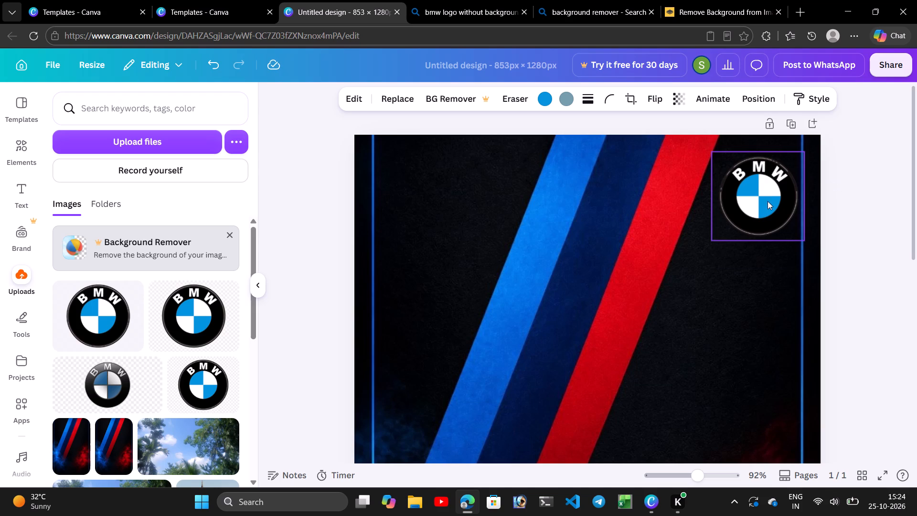
{"action": "left_click_drag", "start_coordinate": [712, 240], "coordinate": [738, 220]}
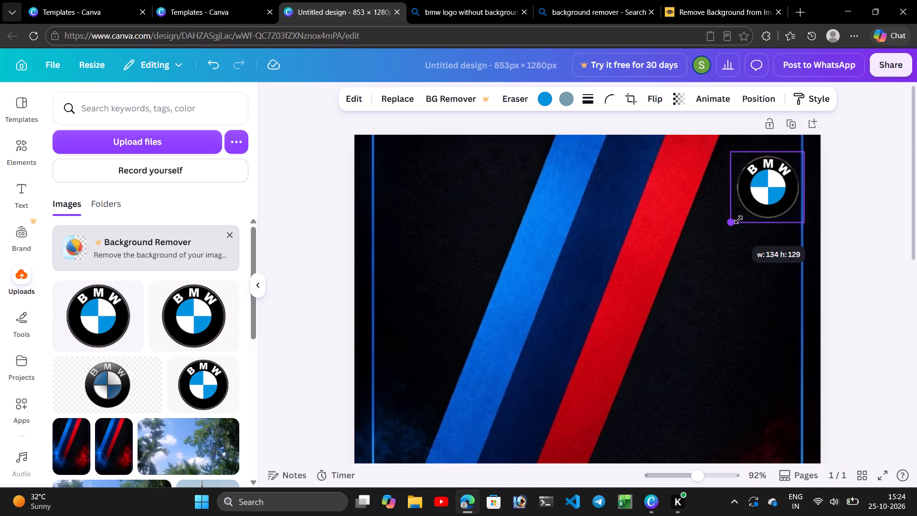
{"action": "left_click_drag", "start_coordinate": [738, 220], "coordinate": [740, 217]}
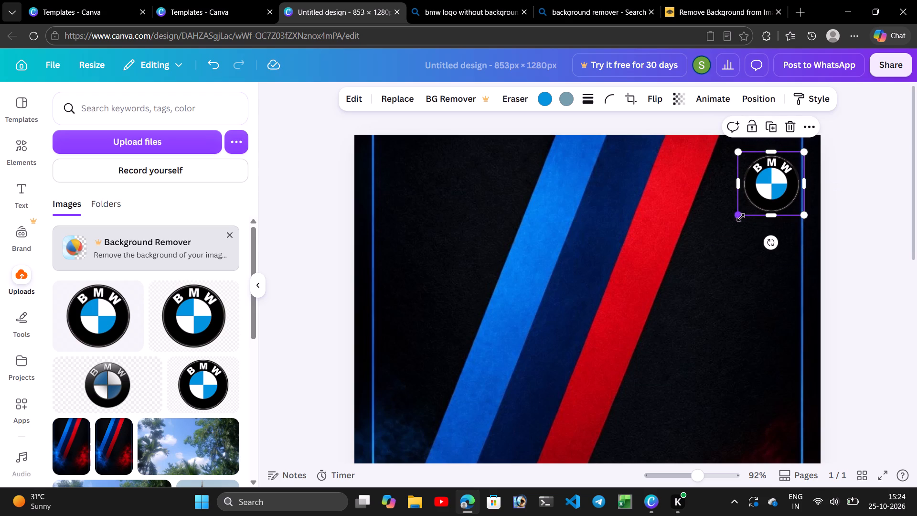
Enlarge the BMW logo slightly toward the red stripe, keeping its upper-right corner fixed beside the vertical blue border line.
{"action": "left_click", "coordinate": [663, 476]}
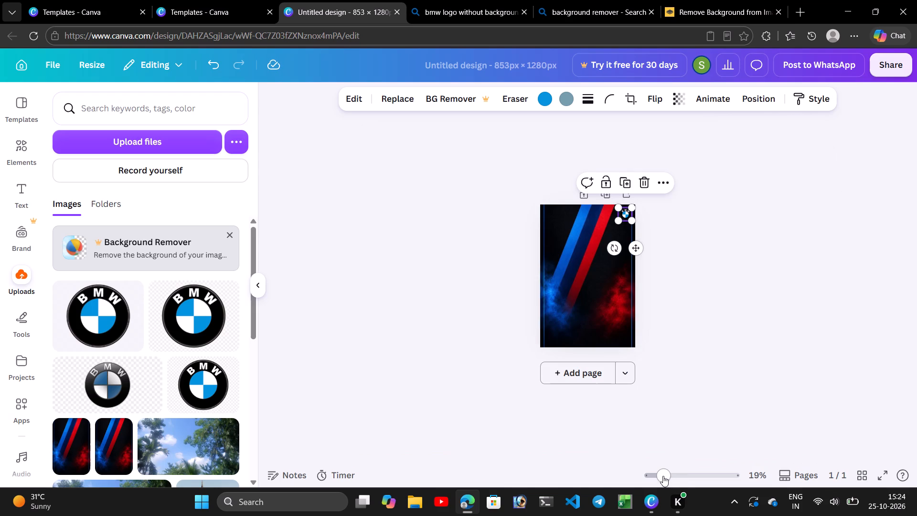
{"action": "left_click", "coordinate": [676, 477]}
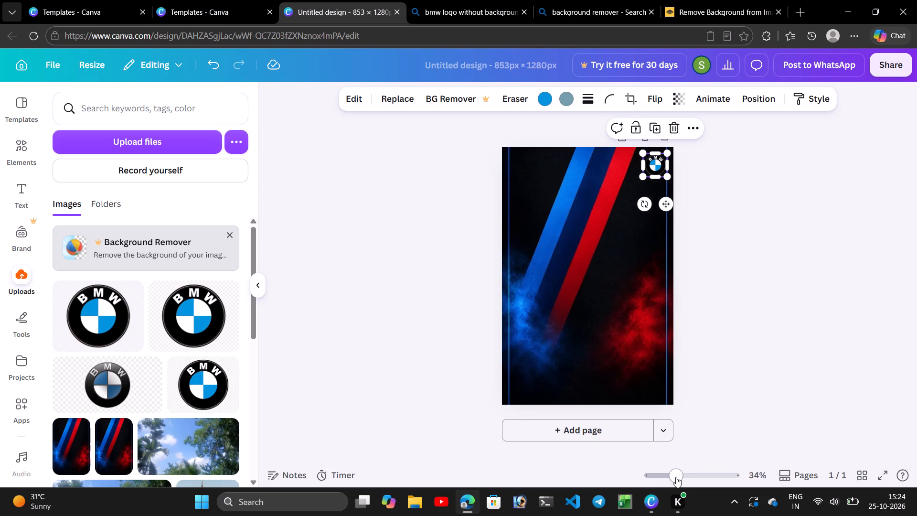
{"action": "left_click_drag", "start_coordinate": [676, 475], "coordinate": [682, 475]}
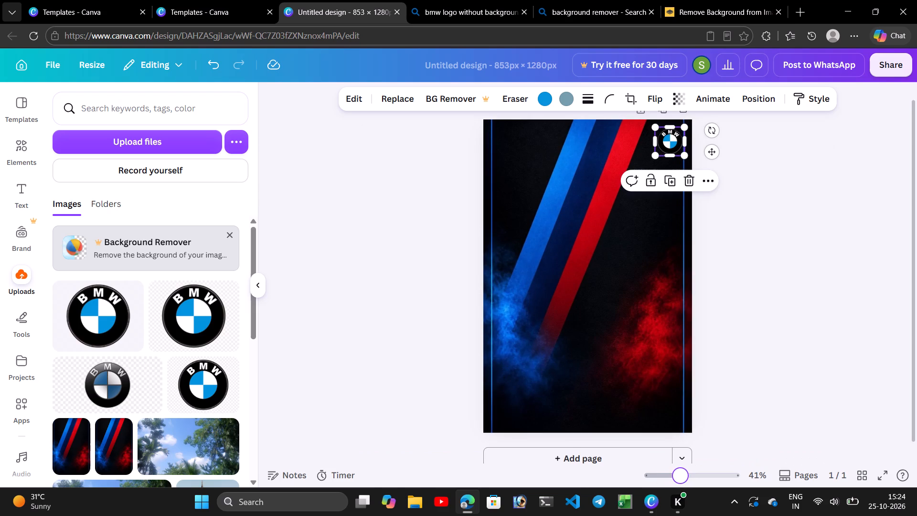
{"action": "left_click_drag", "start_coordinate": [682, 475], "coordinate": [683, 475]}
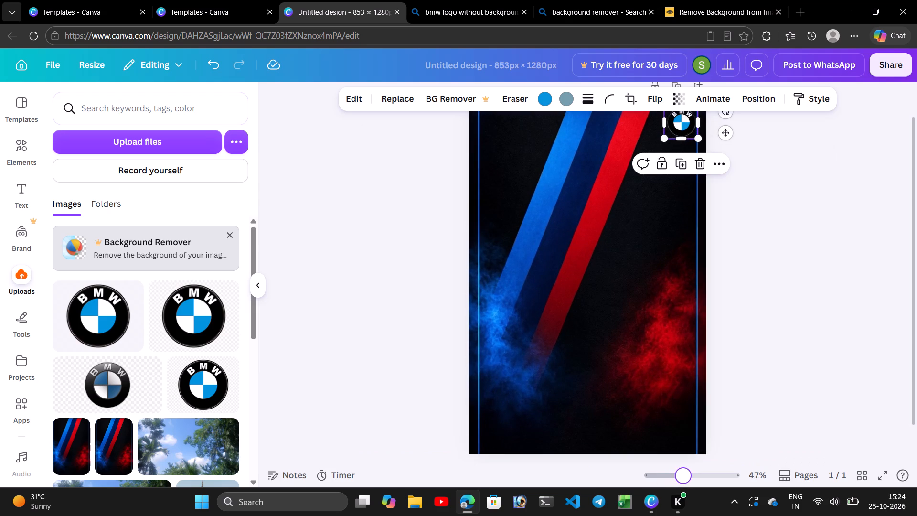
{"action": "scroll", "coordinate": [722, 390], "scroll_direction": "up", "scroll_amount": 6}
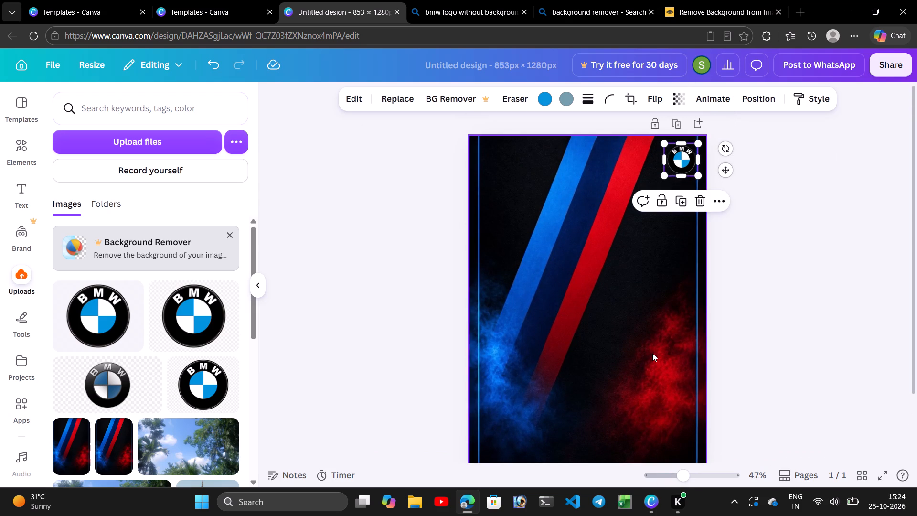
{"action": "left_click", "coordinate": [652, 353]}
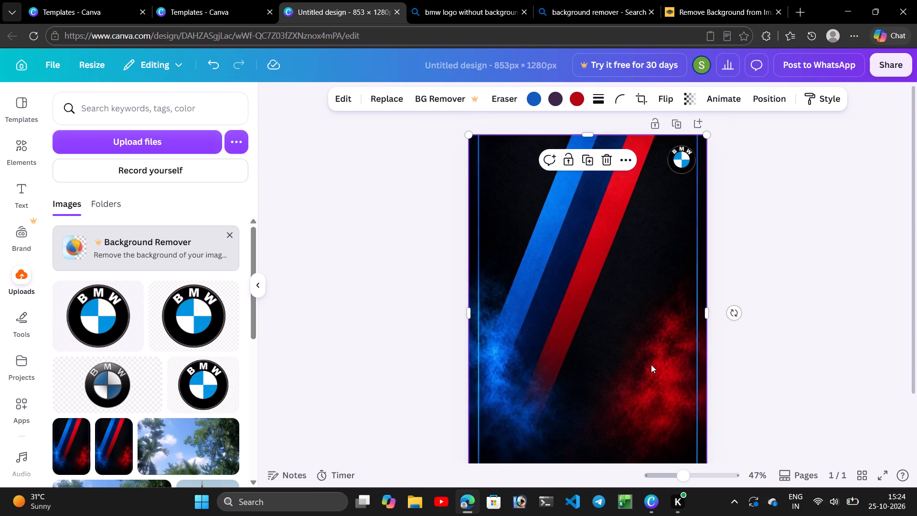
{"action": "left_click", "coordinate": [672, 161]}
{"action": "left_click_drag", "start_coordinate": [667, 176], "coordinate": [660, 177]}
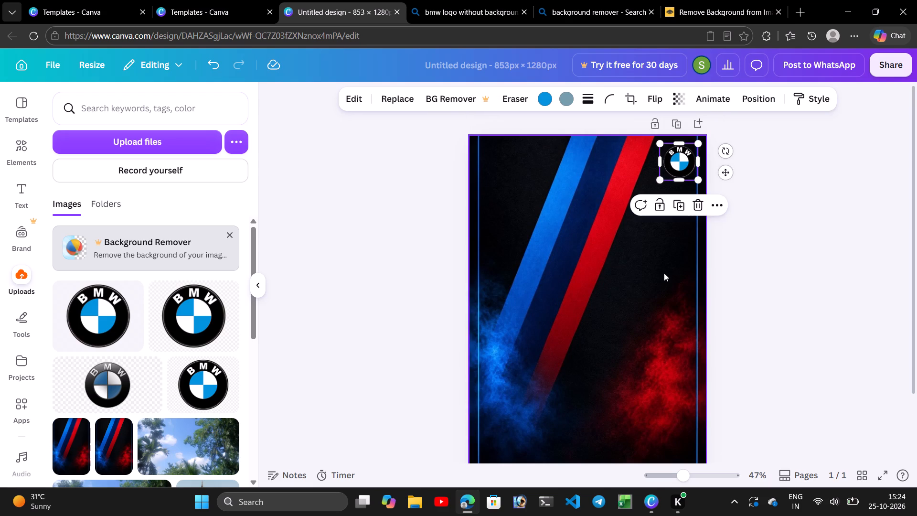
{"action": "left_click", "coordinate": [664, 273]}
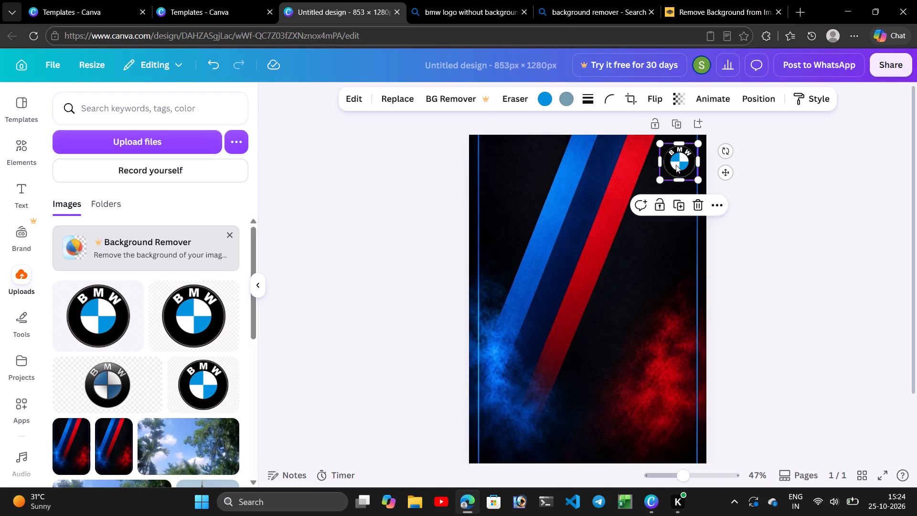
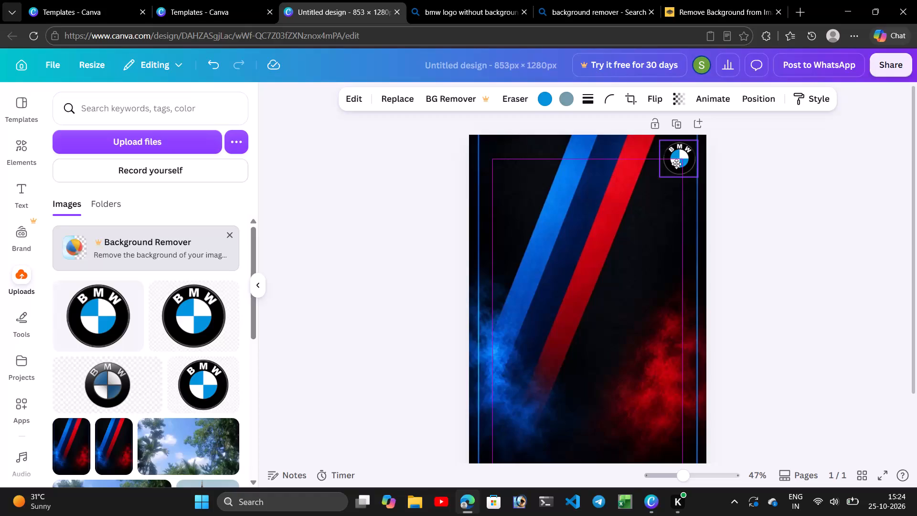
Switch to the Bing results for the BMW logo, open the transparent 840 × 859 BMW M logo PNG, and copy the image.
{"action": "left_click", "coordinate": [664, 236]}
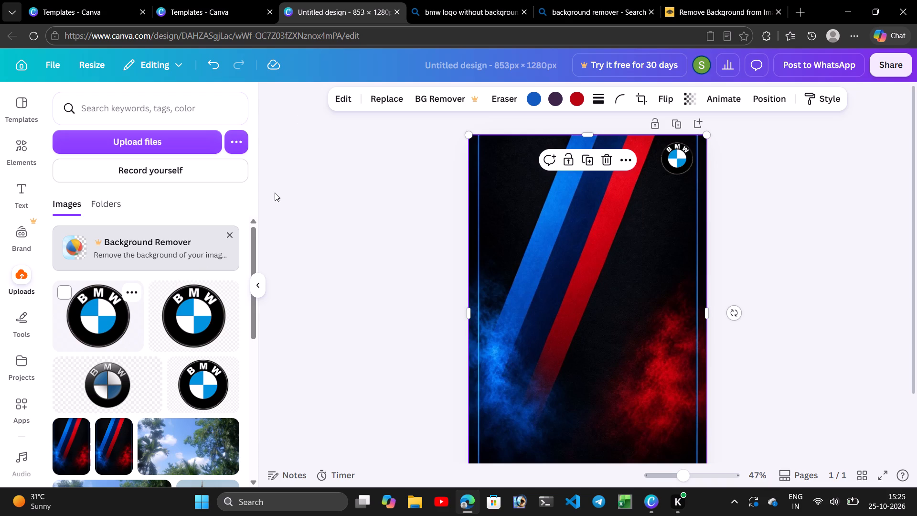
{"action": "left_click", "coordinate": [479, 11]}
{"action": "left_click", "coordinate": [5, 35]}
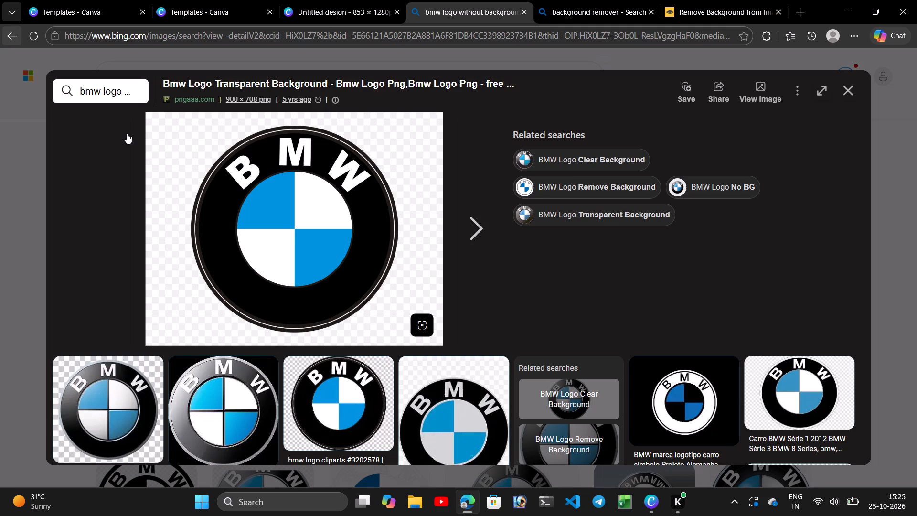
{"action": "left_click", "coordinate": [535, 368]}
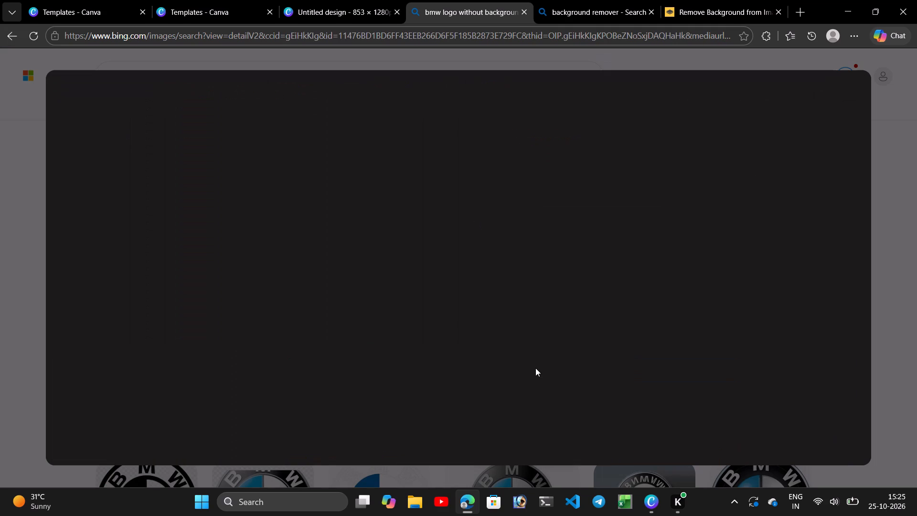
{"action": "left_click", "coordinate": [248, 229]}
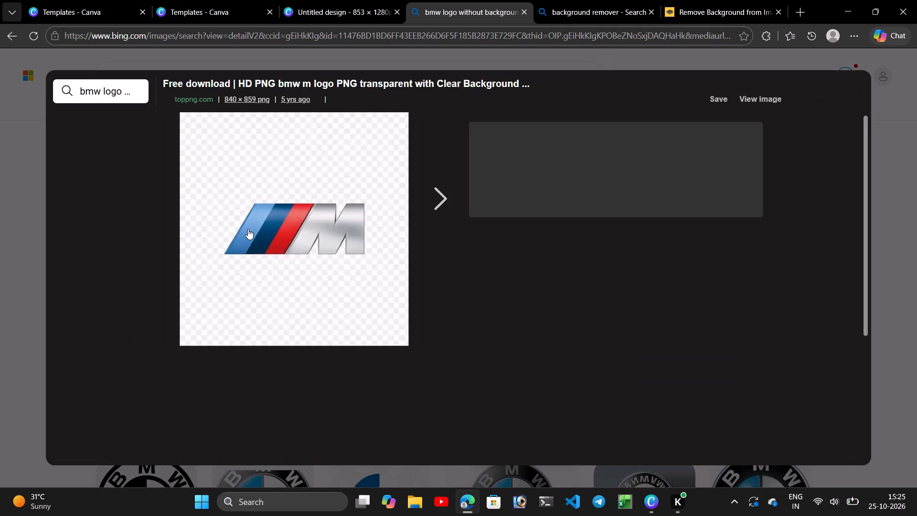
{"action": "left_click", "coordinate": [248, 229]}
{"action": "left_click", "coordinate": [9, 38]}
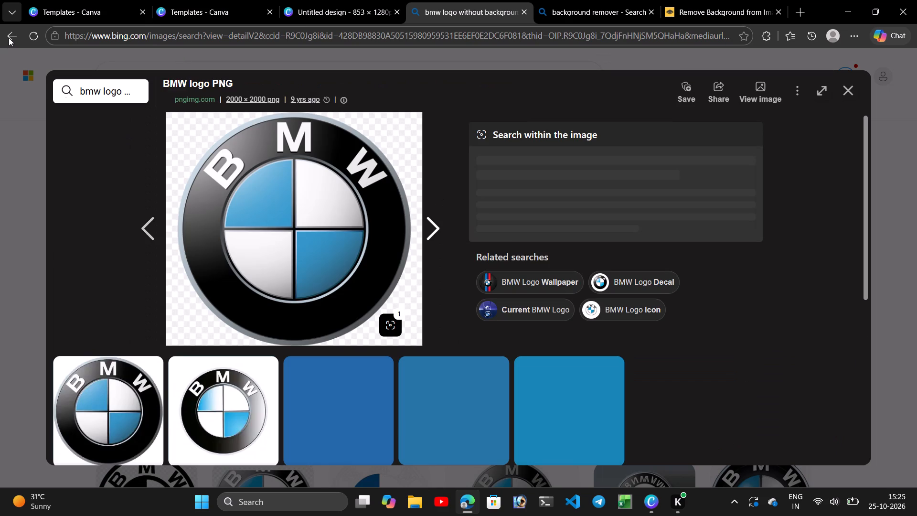
{"action": "left_click", "coordinate": [528, 376]}
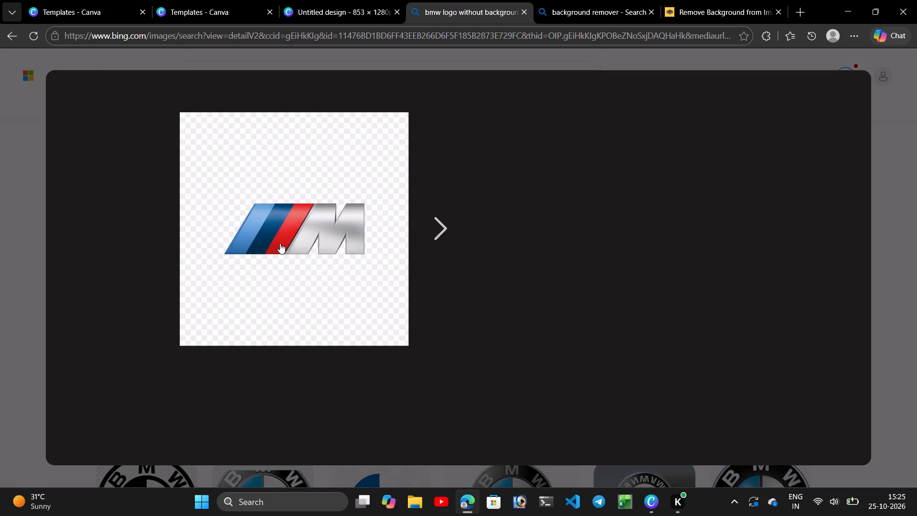
{"action": "right_click", "coordinate": [280, 244]}
{"action": "left_click", "coordinate": [322, 291]}
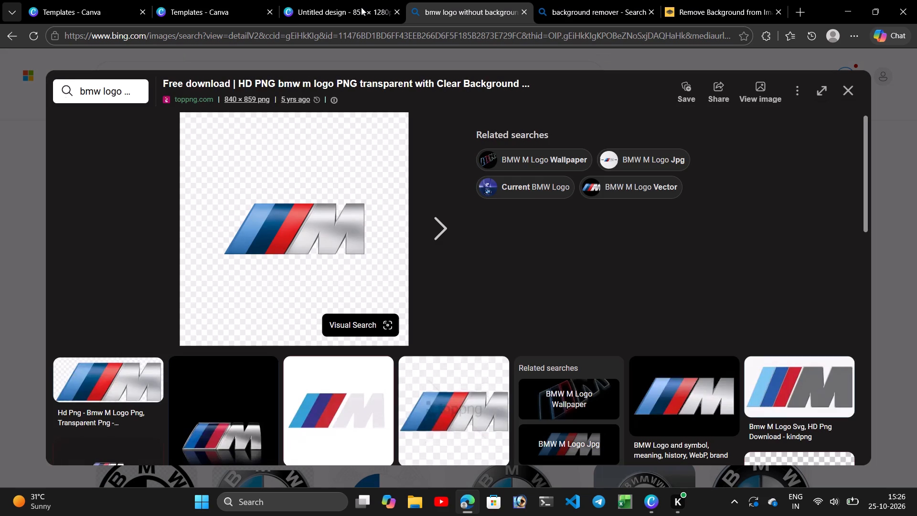
Return to the Canva design and paste the copied BMW M logo onto the page.
{"action": "left_click", "coordinate": [341, 11]}
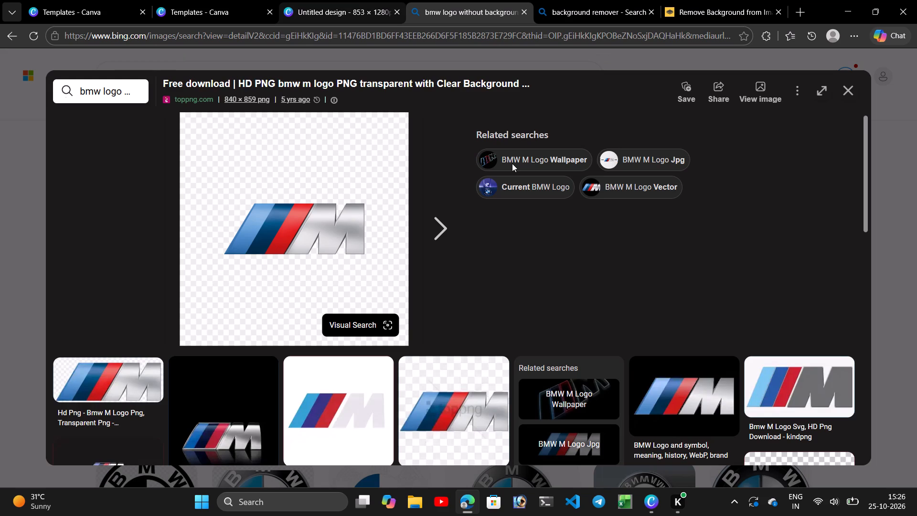
{"action": "right_click", "coordinate": [512, 163]}
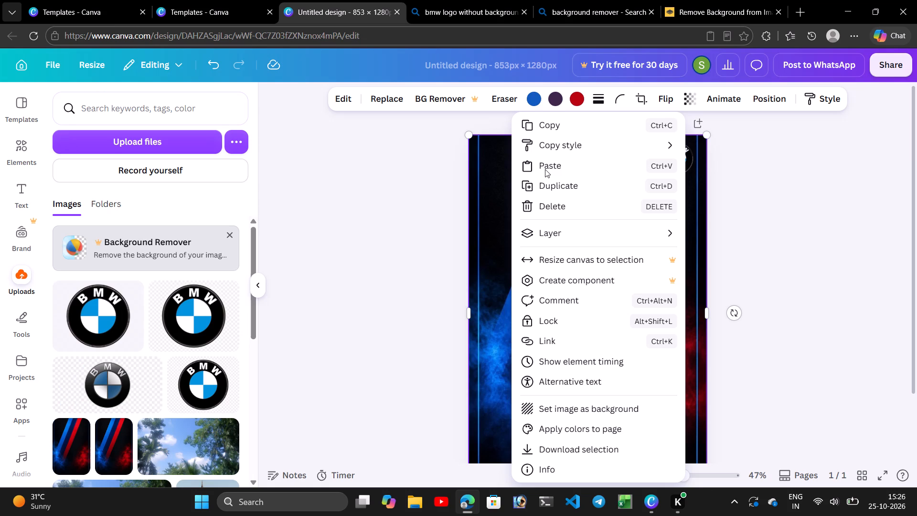
{"action": "left_click", "coordinate": [545, 169]}
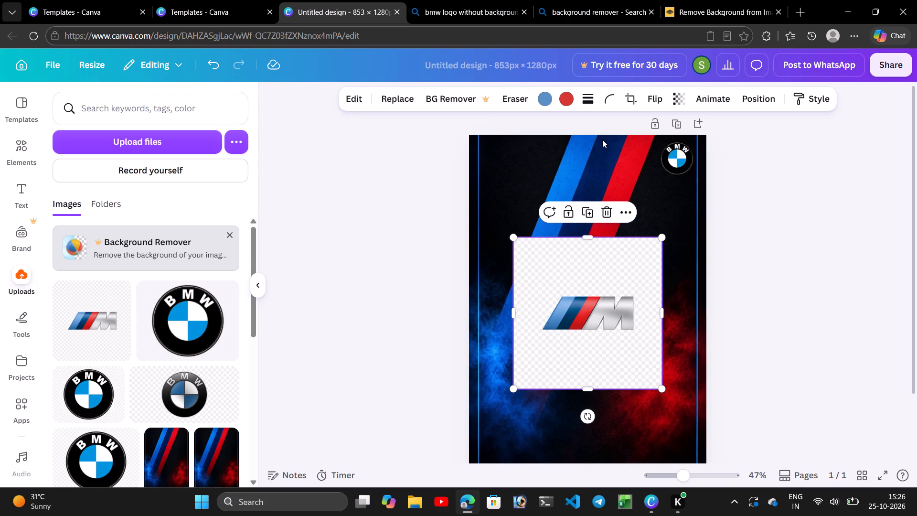
Use the Pixel Eraser on the M logo image to erase strips of checkered background above and below the emblem.
{"action": "left_click", "coordinate": [522, 105]}
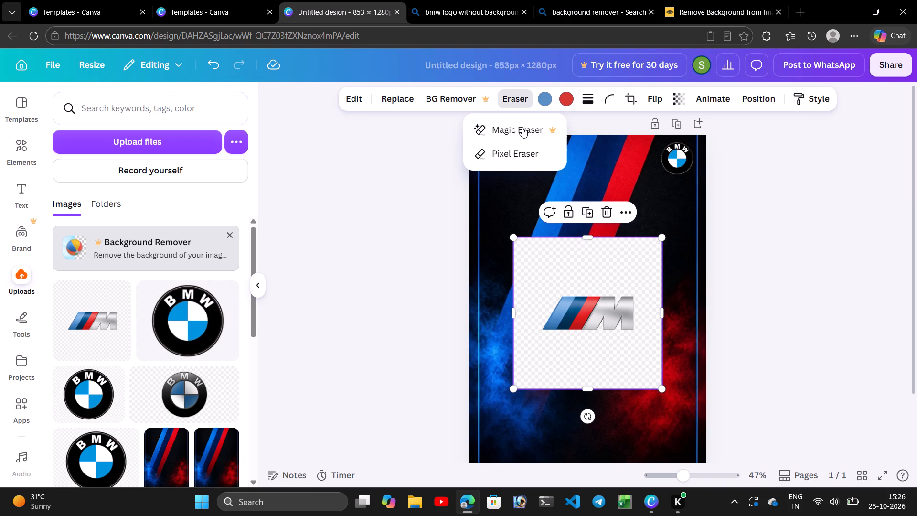
{"action": "left_click", "coordinate": [517, 159]}
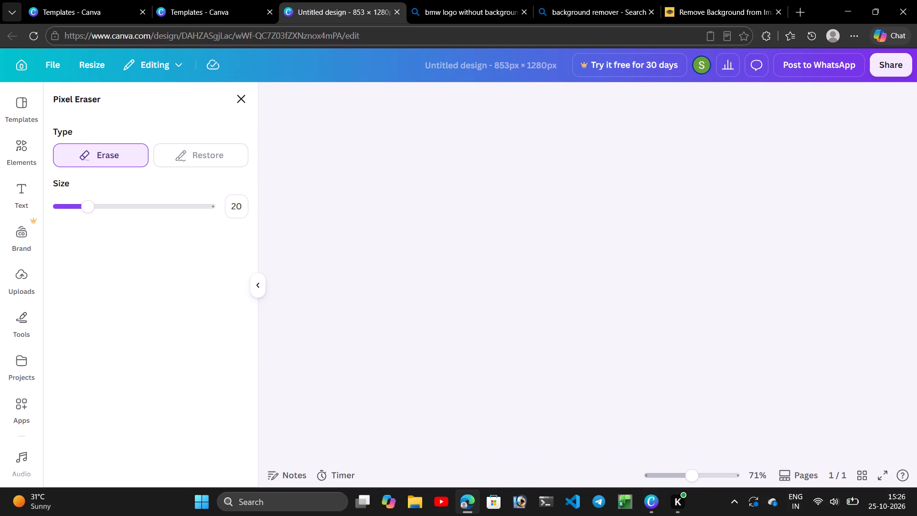
{"action": "left_click_drag", "start_coordinate": [631, 348], "coordinate": [584, 360]}
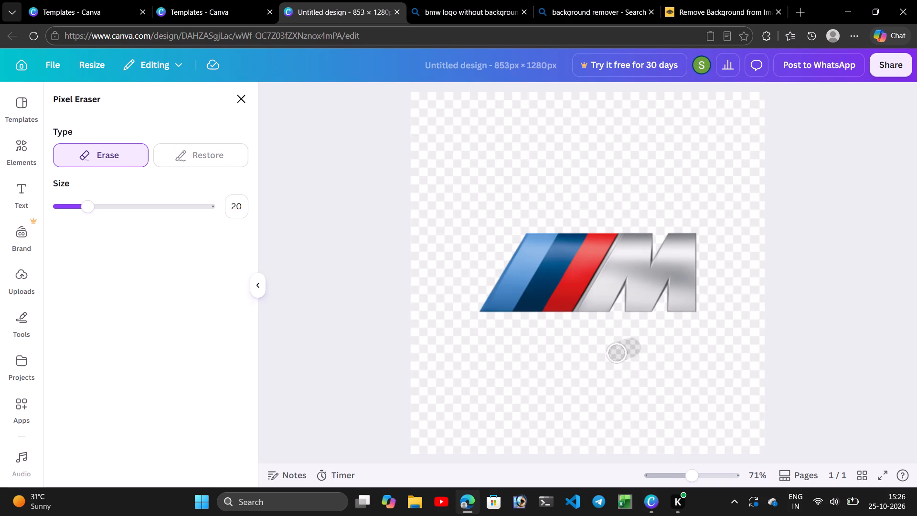
{"action": "left_click_drag", "start_coordinate": [584, 360], "coordinate": [491, 228]}
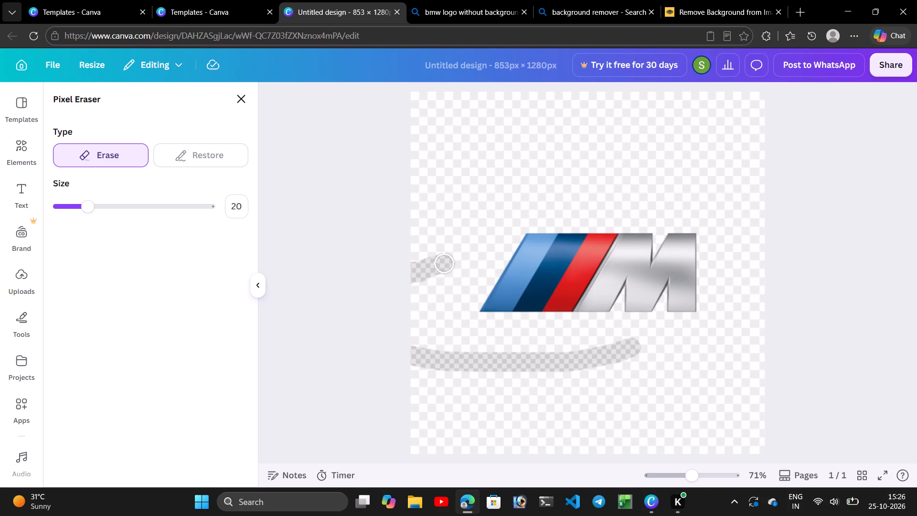
{"action": "left_click_drag", "start_coordinate": [491, 228], "coordinate": [916, 184]}
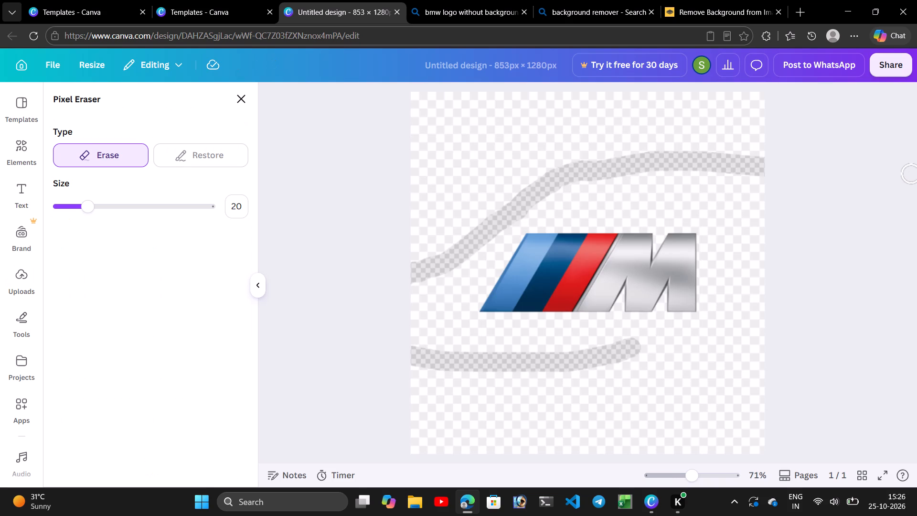
{"action": "left_click_drag", "start_coordinate": [916, 184], "coordinate": [471, 195]}
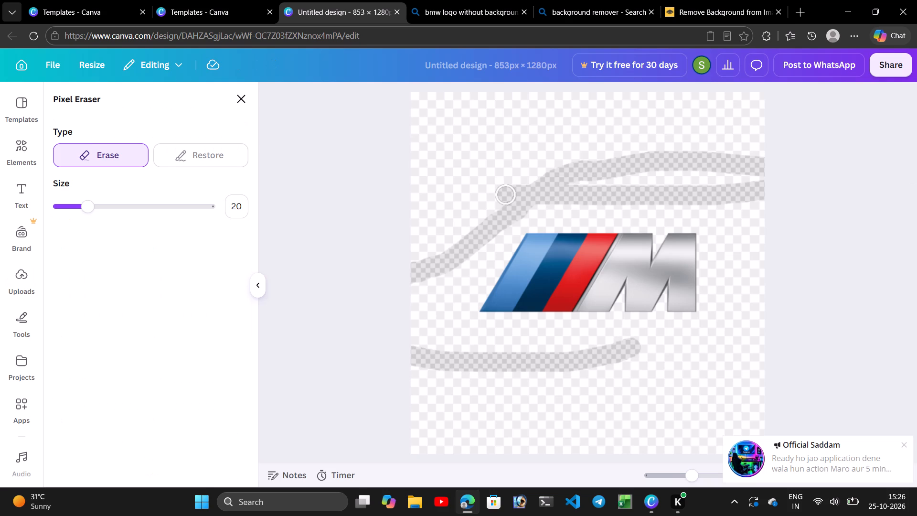
{"action": "left_click_drag", "start_coordinate": [471, 195], "coordinate": [771, 185]}
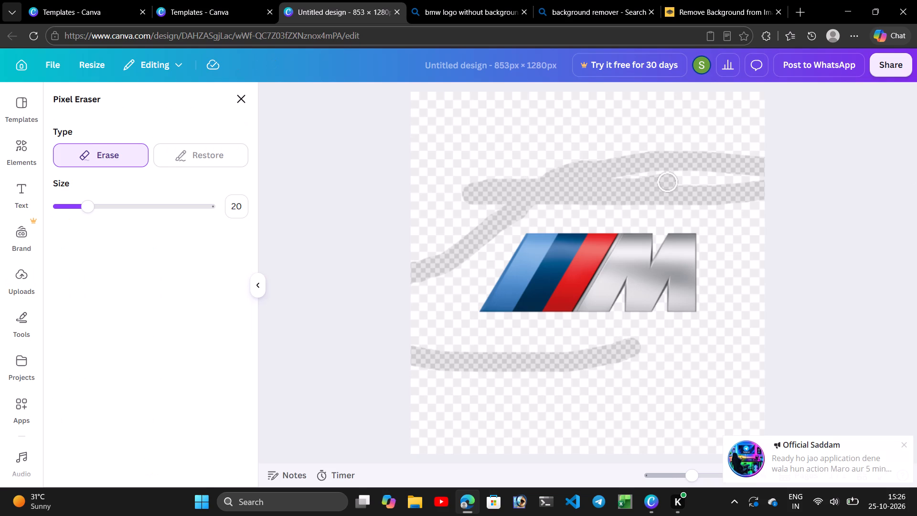
Set the eraser size to 76 and erase the checkered background along all four outer edges of the M logo image.
{"action": "left_click", "coordinate": [174, 201]}
{"action": "left_click_drag", "start_coordinate": [480, 118], "coordinate": [414, 123]}
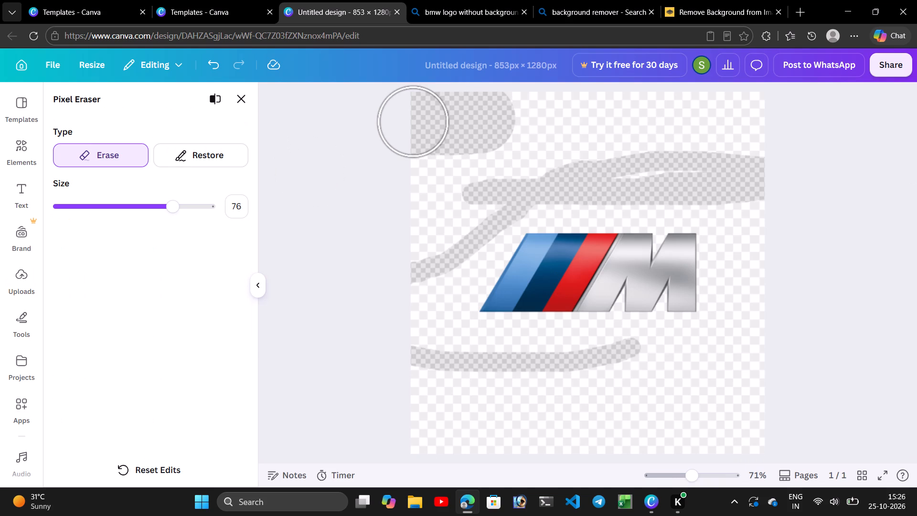
{"action": "left_click_drag", "start_coordinate": [414, 123], "coordinate": [416, 459]}
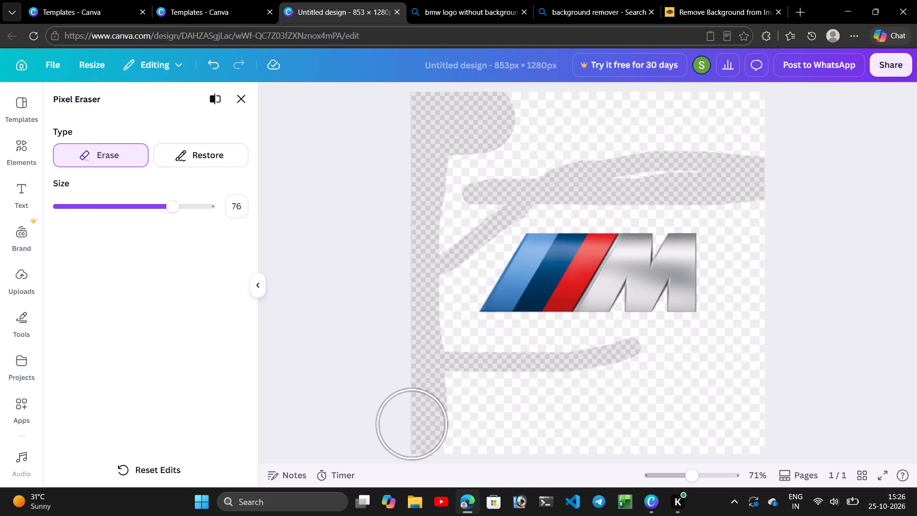
{"action": "left_click_drag", "start_coordinate": [416, 459], "coordinate": [771, 368]}
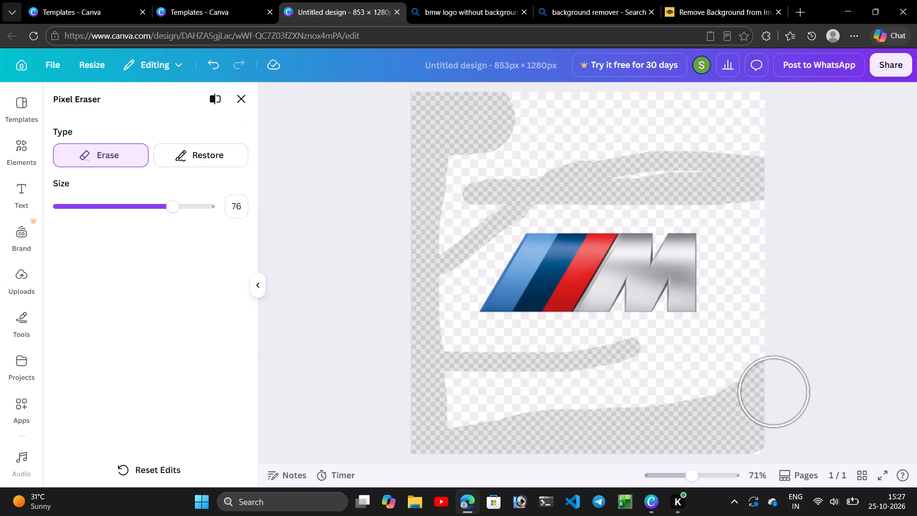
{"action": "left_click_drag", "start_coordinate": [771, 368], "coordinate": [734, 265]}
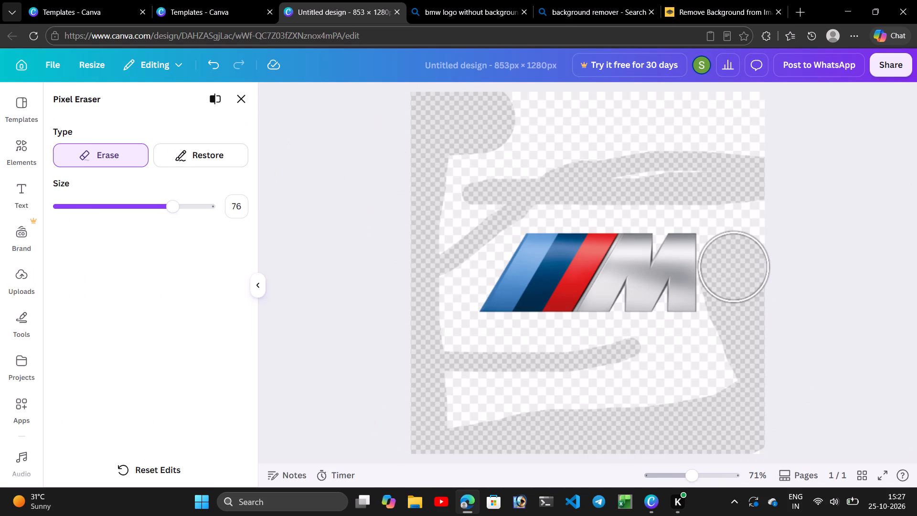
{"action": "left_click_drag", "start_coordinate": [734, 265], "coordinate": [734, 233]}
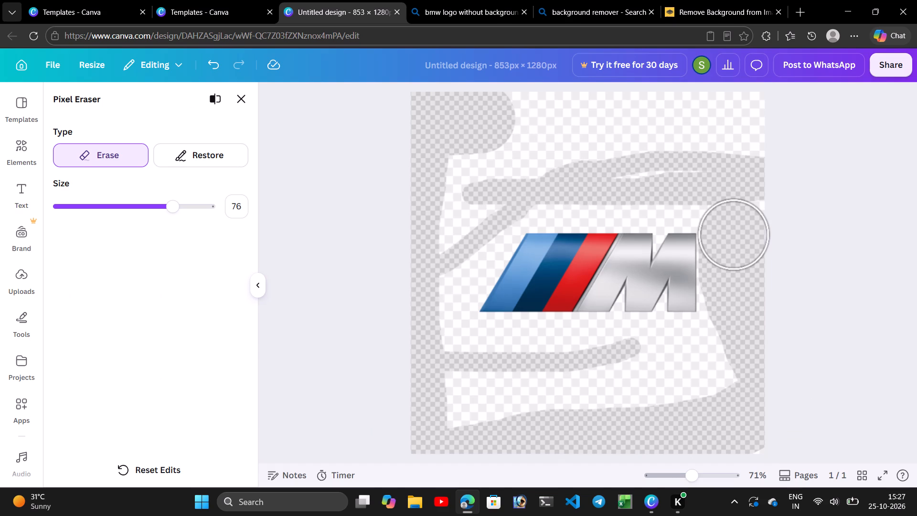
{"action": "left_click_drag", "start_coordinate": [734, 233], "coordinate": [209, 112]}
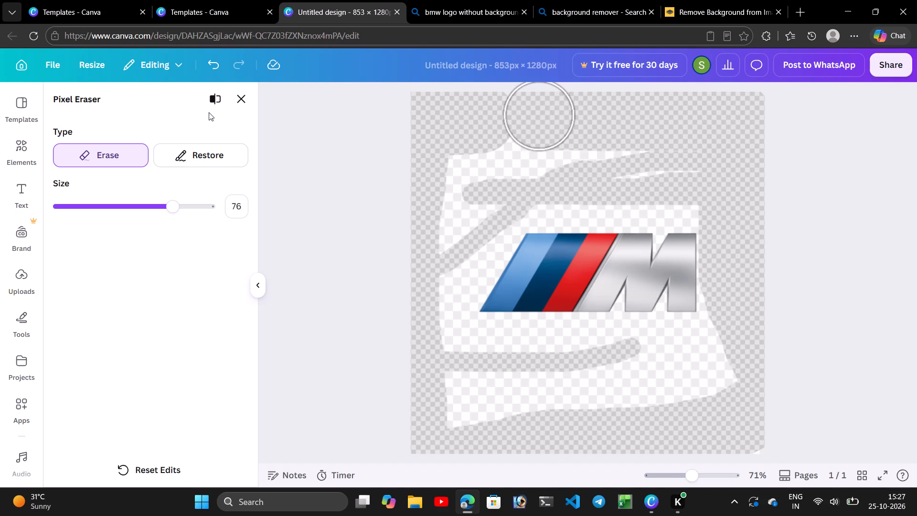
Erase the remaining checkered background above the M emblem, working down to the emblem's top edge.
{"action": "left_click_drag", "start_coordinate": [209, 112], "coordinate": [606, 153]}
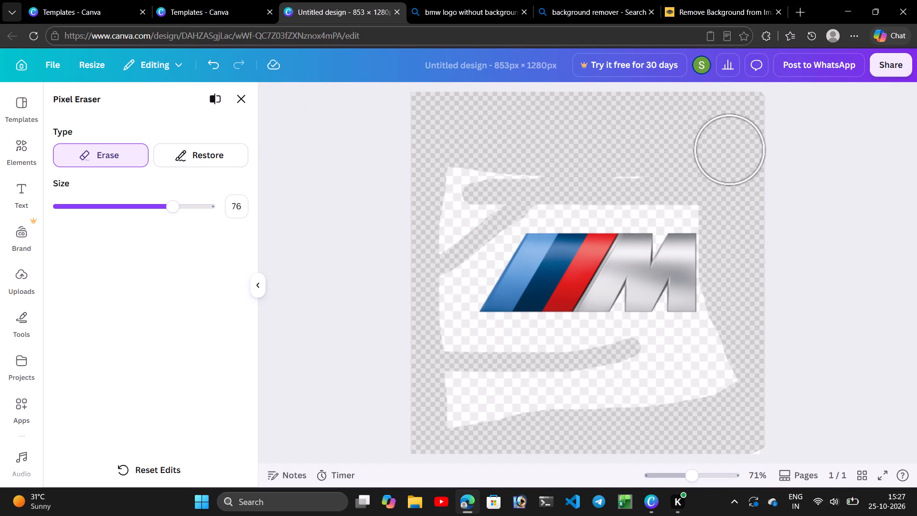
{"action": "left_click_drag", "start_coordinate": [606, 153], "coordinate": [560, 186]}
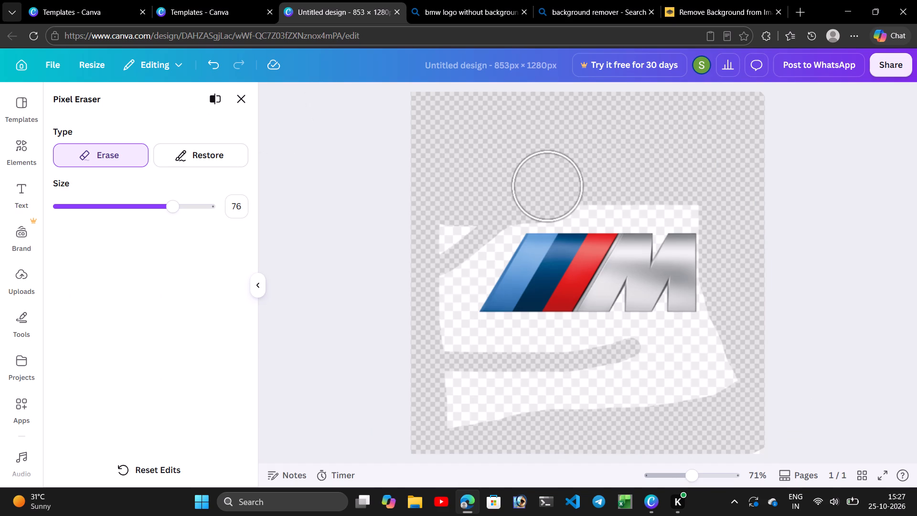
{"action": "left_click_drag", "start_coordinate": [560, 186], "coordinate": [670, 196]}
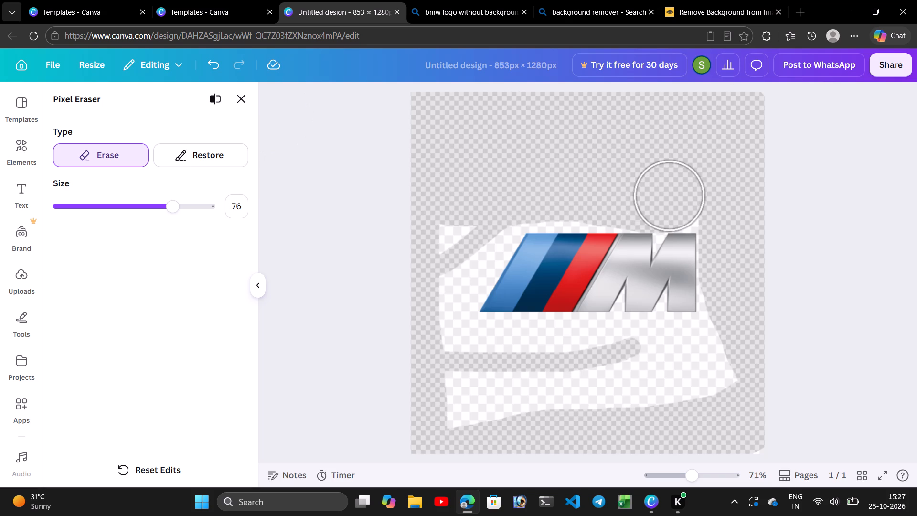
{"action": "left_click_drag", "start_coordinate": [670, 196], "coordinate": [682, 196]}
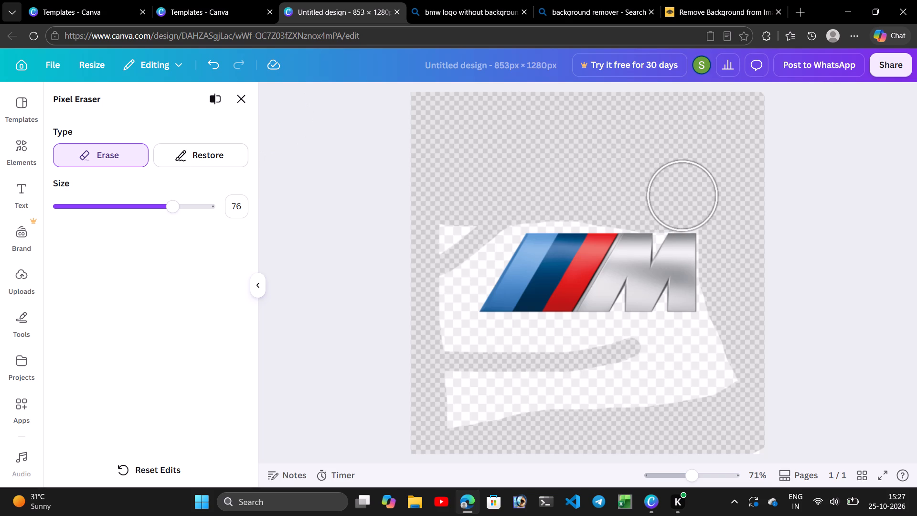
{"action": "left_click_drag", "start_coordinate": [682, 196], "coordinate": [752, 207]}
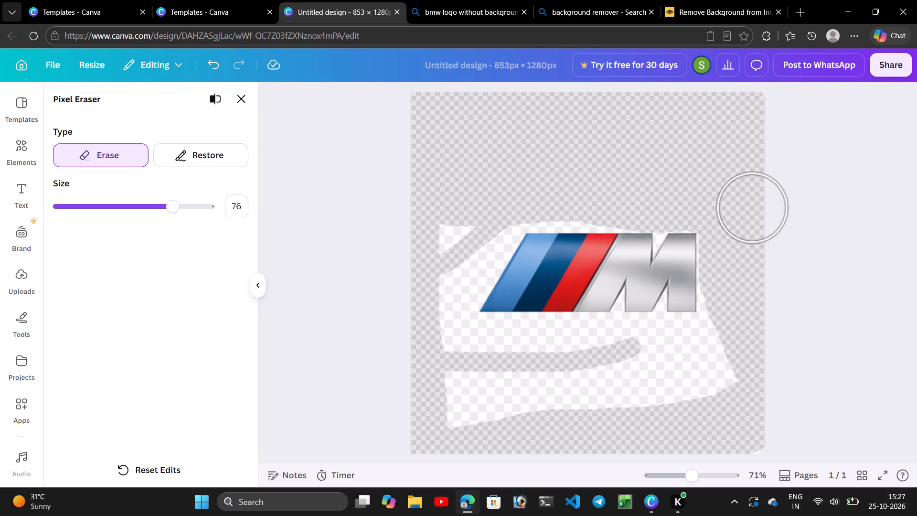
{"action": "left_click_drag", "start_coordinate": [530, 192], "coordinate": [530, 196]}
{"action": "left_click", "coordinate": [530, 196]}
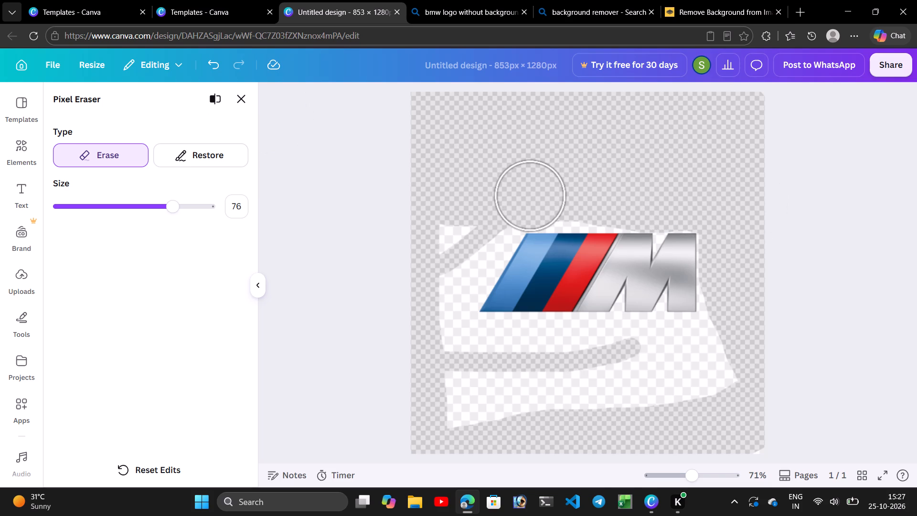
{"action": "left_click", "coordinate": [513, 196]}
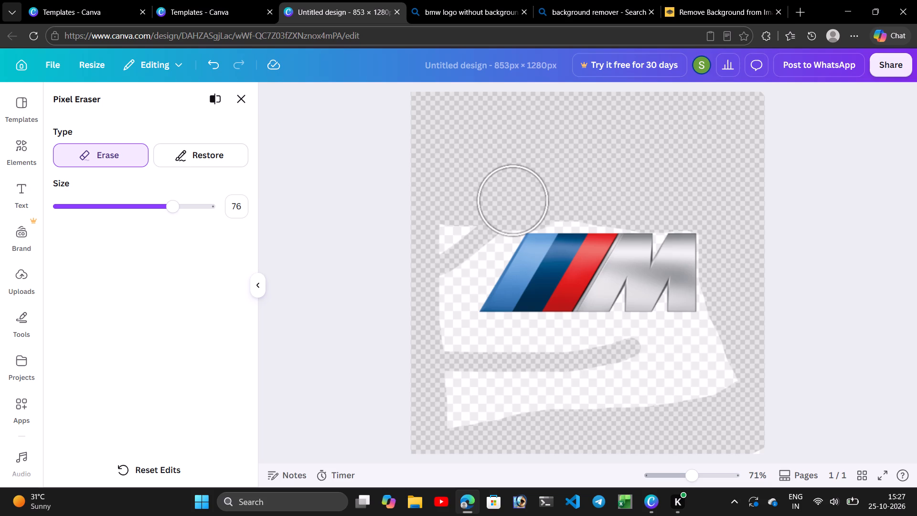
{"action": "left_click", "coordinate": [513, 201]}
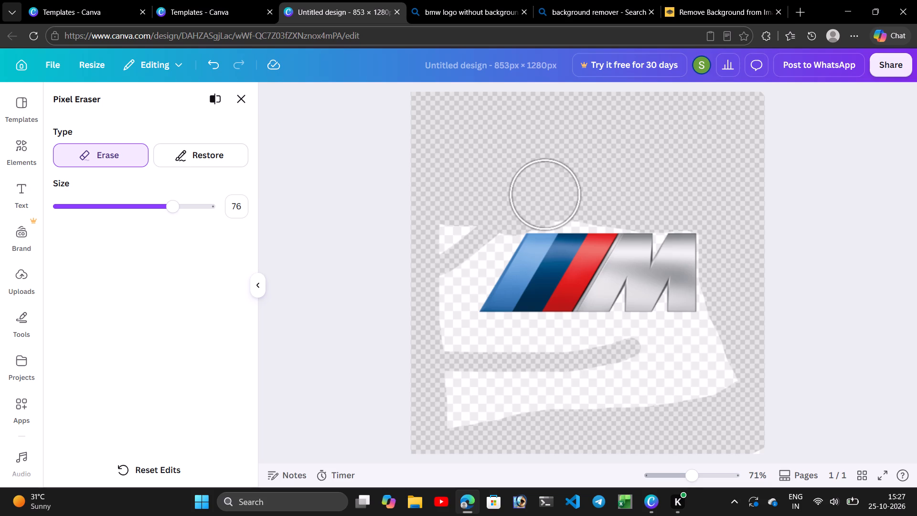
{"action": "left_click", "coordinate": [532, 196]}
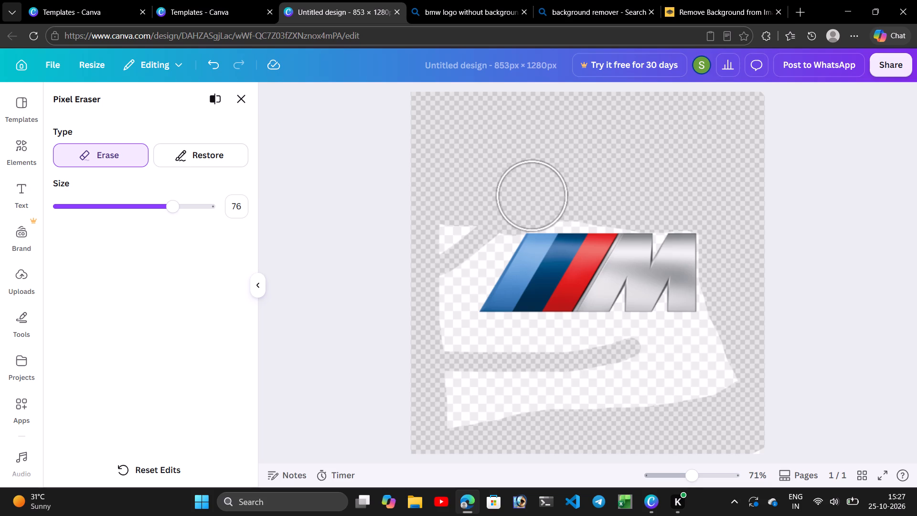
{"action": "left_click", "coordinate": [534, 196]}
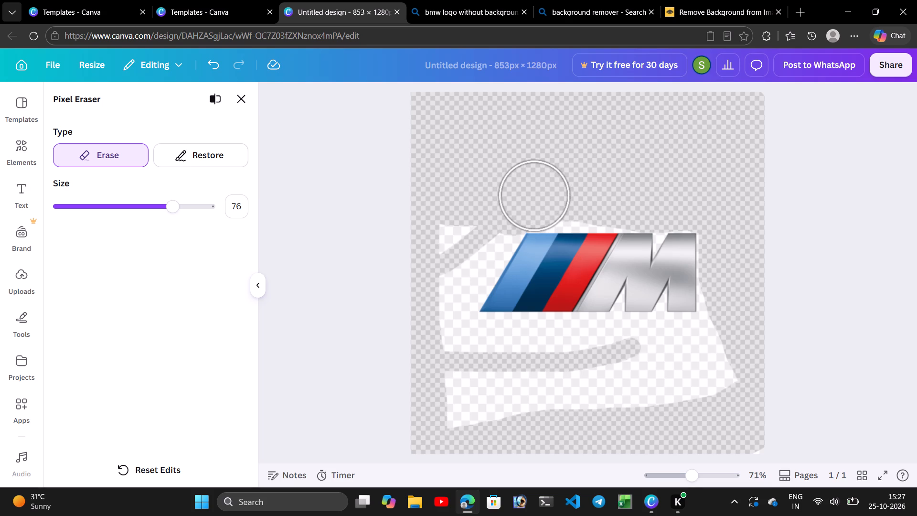
{"action": "left_click", "coordinate": [545, 197]}
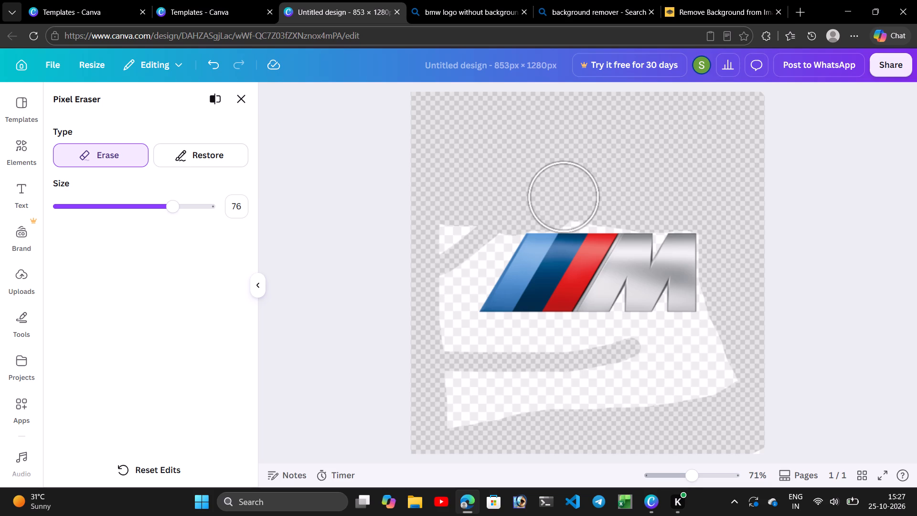
{"action": "left_click", "coordinate": [564, 197]}
{"action": "left_click", "coordinate": [591, 197]}
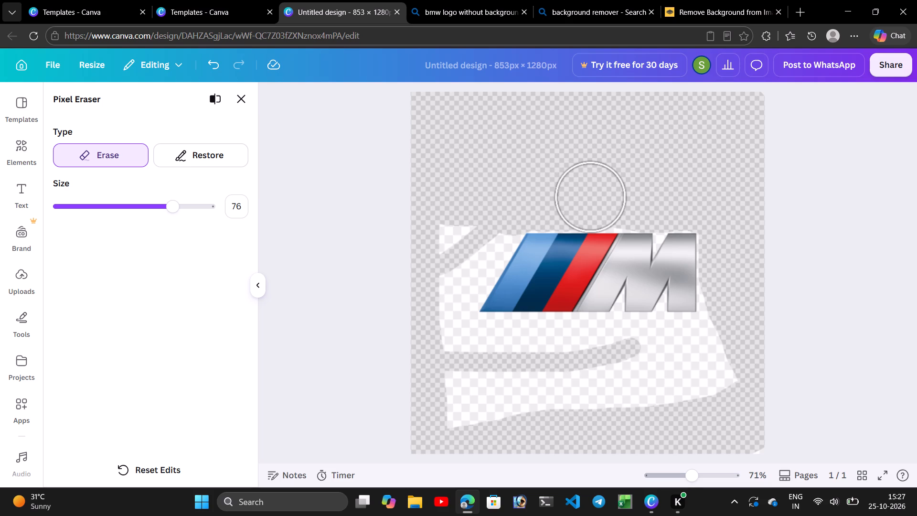
Reduce the eraser size to 12 and finally 1, erasing the checkered background inside the M's lower right notch, and close the Pixel Eraser.
{"action": "left_click", "coordinate": [75, 203]}
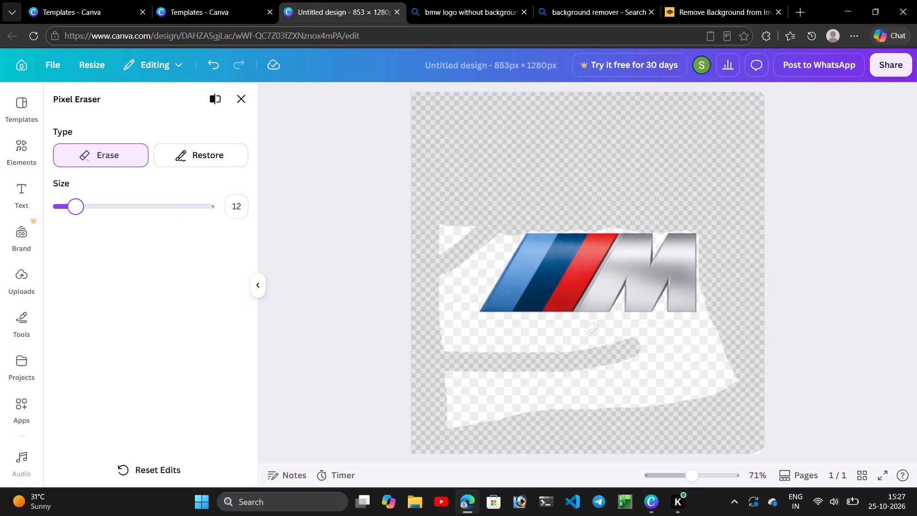
{"action": "left_click", "coordinate": [661, 310]}
{"action": "left_click", "coordinate": [55, 209]}
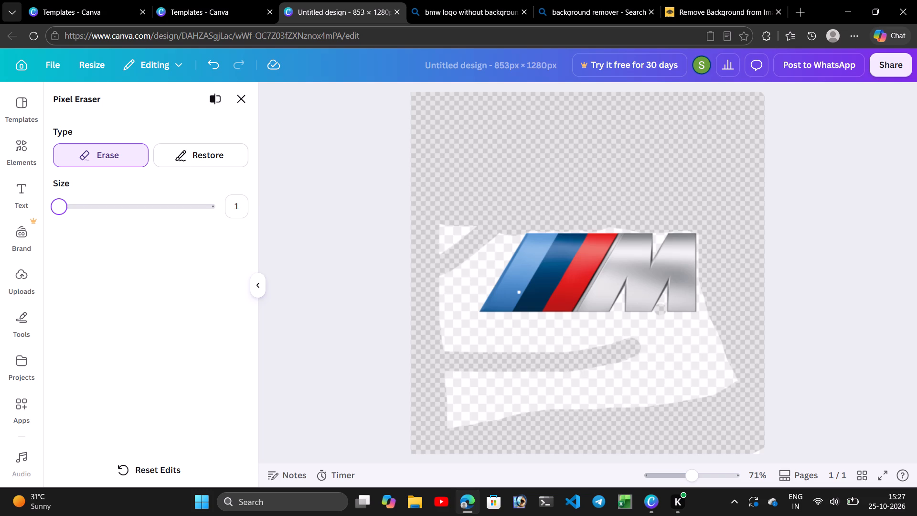
{"action": "left_click", "coordinate": [660, 302]}
{"action": "scroll", "coordinate": [660, 302], "scroll_direction": "up", "scroll_amount": 8}
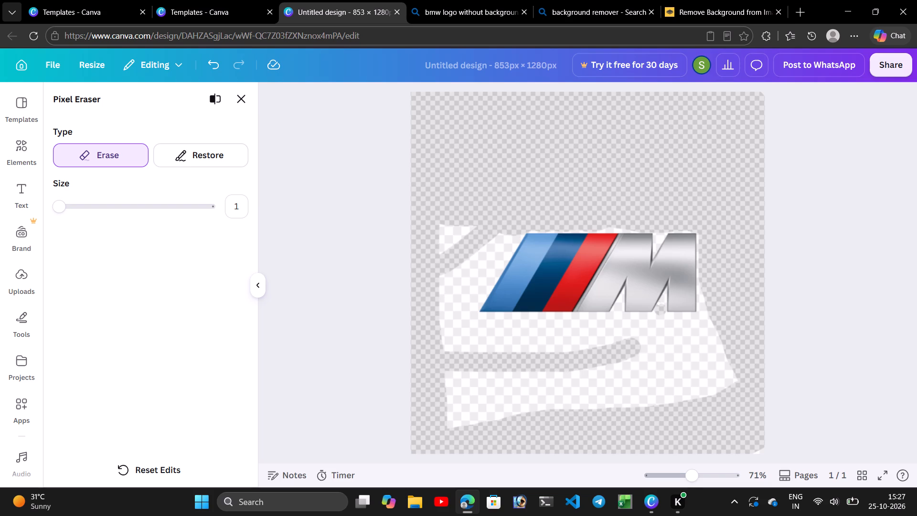
{"action": "triple_click", "coordinate": [662, 298]}
{"action": "left_click", "coordinate": [663, 292]}
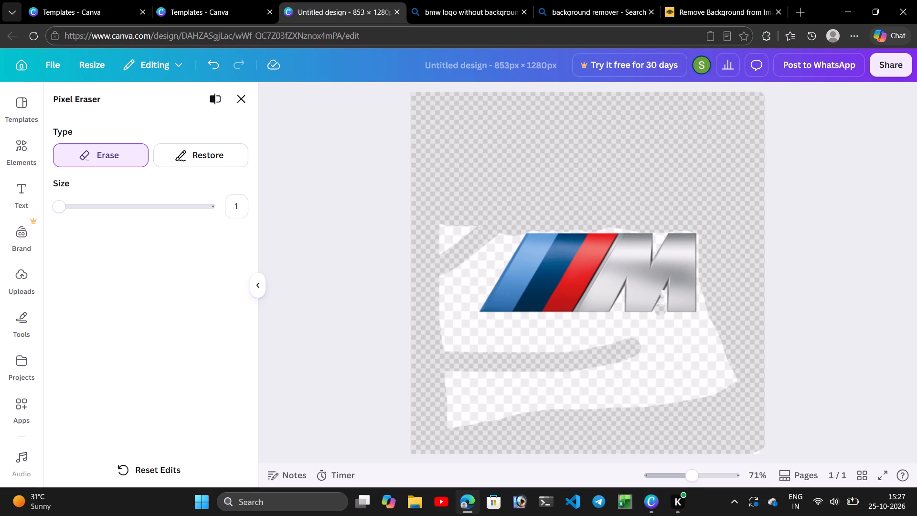
{"action": "left_click", "coordinate": [663, 292]}
{"action": "left_click", "coordinate": [664, 288]}
{"action": "left_click_drag", "start_coordinate": [665, 285], "coordinate": [665, 289]}
{"action": "left_click_drag", "start_coordinate": [665, 289], "coordinate": [666, 295]}
{"action": "left_click_drag", "start_coordinate": [666, 295], "coordinate": [665, 290]}
{"action": "left_click_drag", "start_coordinate": [665, 290], "coordinate": [660, 309]}
{"action": "left_click", "coordinate": [244, 97]}
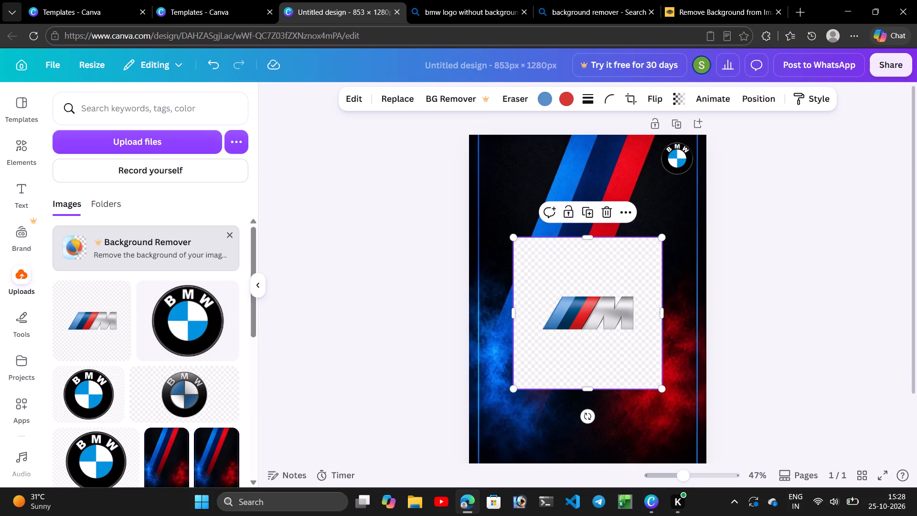
Trim the M logo image's top edge down to the emblem and move the image to the page's upper-left area.
{"action": "left_click_drag", "start_coordinate": [586, 236], "coordinate": [586, 239]}
{"action": "left_click_drag", "start_coordinate": [586, 239], "coordinate": [588, 294]}
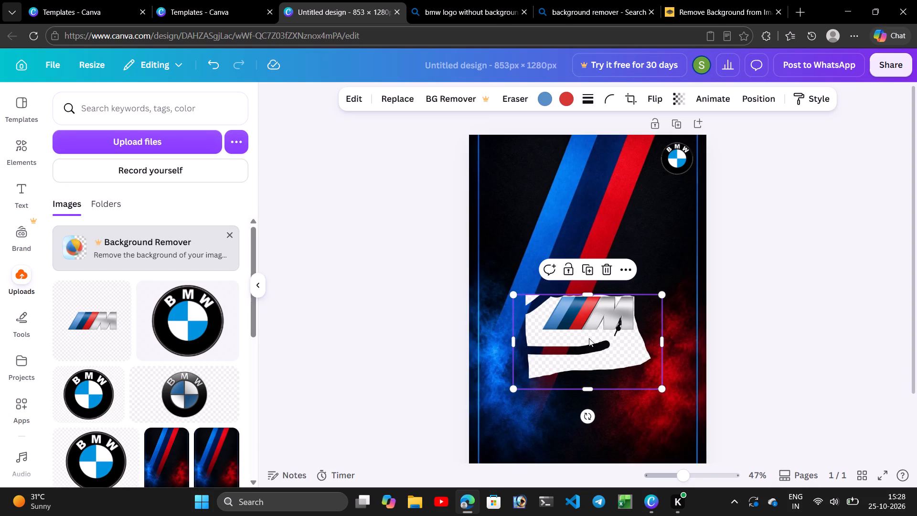
{"action": "left_click_drag", "start_coordinate": [589, 338], "coordinate": [586, 337]}
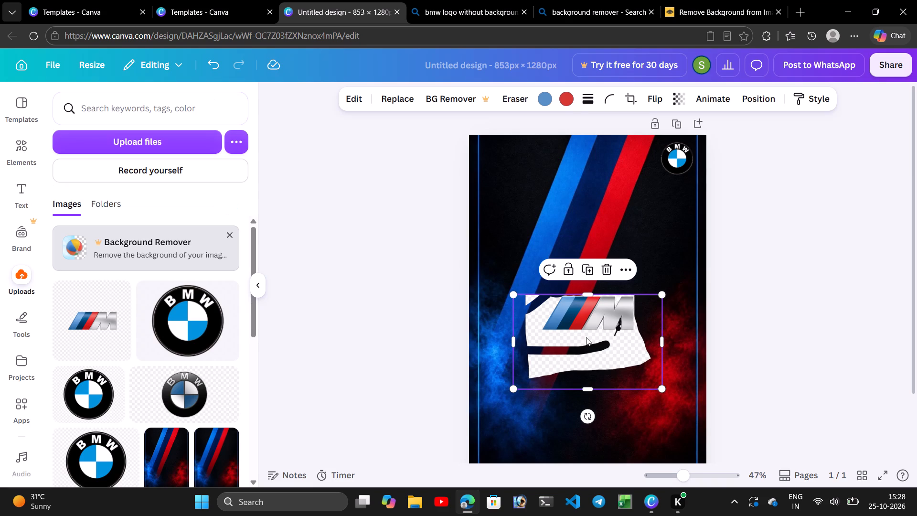
{"action": "left_click_drag", "start_coordinate": [586, 337], "coordinate": [556, 193]}
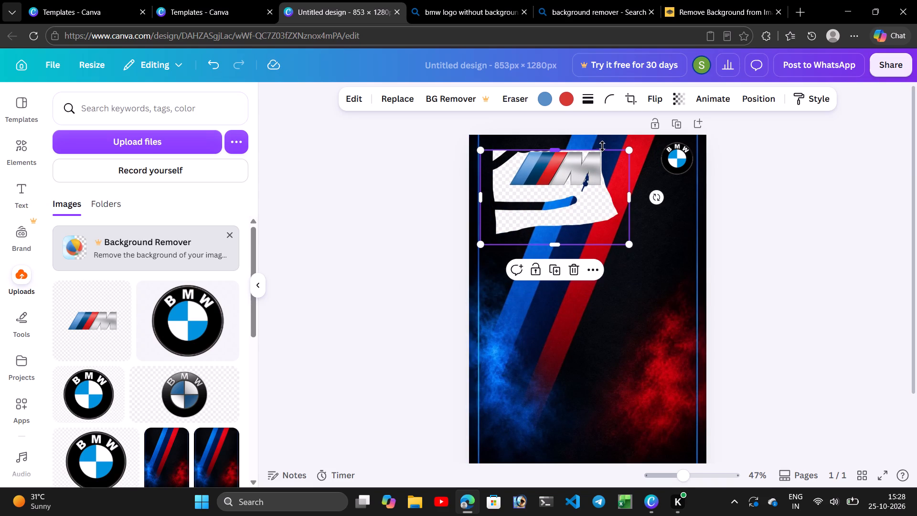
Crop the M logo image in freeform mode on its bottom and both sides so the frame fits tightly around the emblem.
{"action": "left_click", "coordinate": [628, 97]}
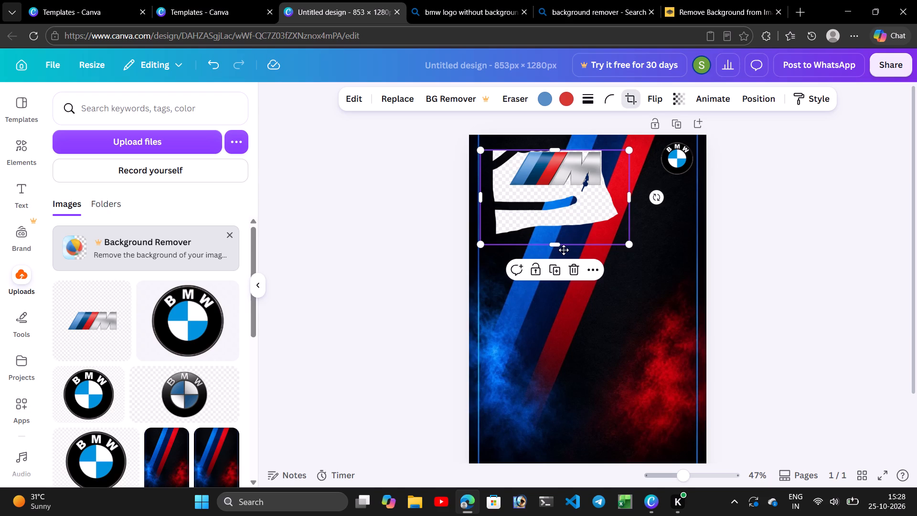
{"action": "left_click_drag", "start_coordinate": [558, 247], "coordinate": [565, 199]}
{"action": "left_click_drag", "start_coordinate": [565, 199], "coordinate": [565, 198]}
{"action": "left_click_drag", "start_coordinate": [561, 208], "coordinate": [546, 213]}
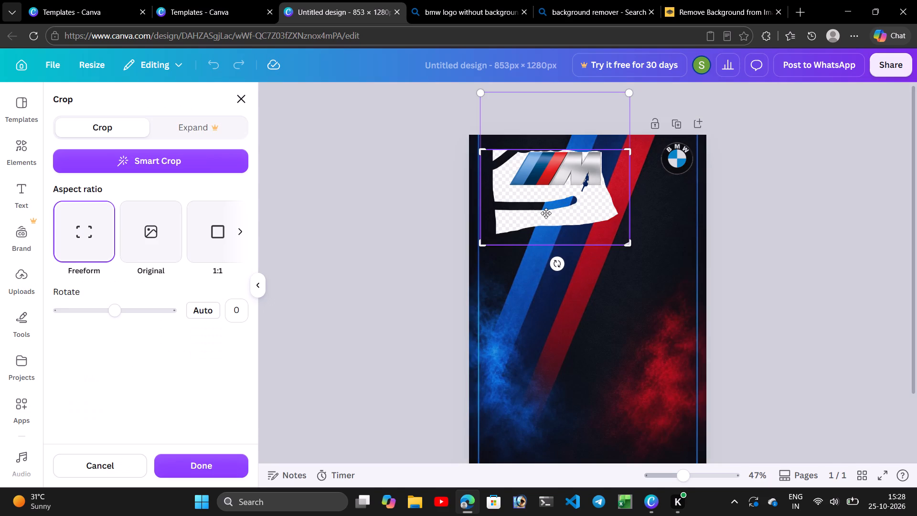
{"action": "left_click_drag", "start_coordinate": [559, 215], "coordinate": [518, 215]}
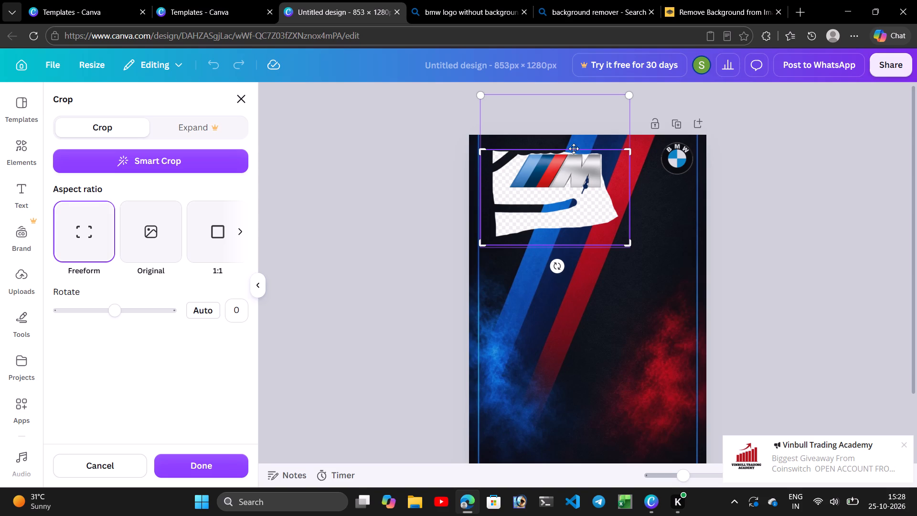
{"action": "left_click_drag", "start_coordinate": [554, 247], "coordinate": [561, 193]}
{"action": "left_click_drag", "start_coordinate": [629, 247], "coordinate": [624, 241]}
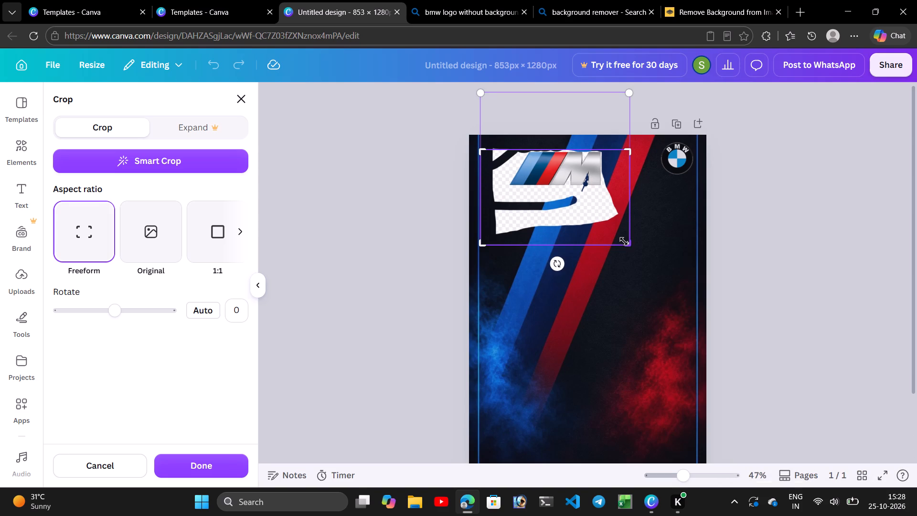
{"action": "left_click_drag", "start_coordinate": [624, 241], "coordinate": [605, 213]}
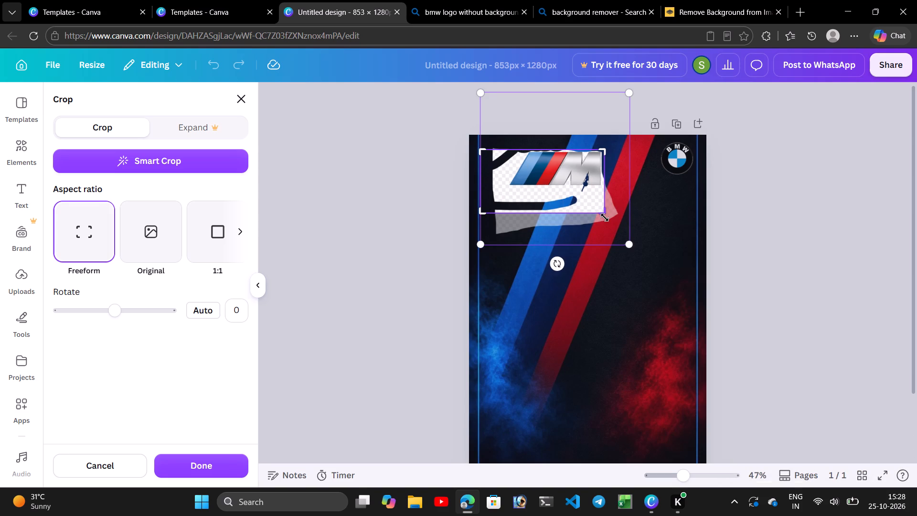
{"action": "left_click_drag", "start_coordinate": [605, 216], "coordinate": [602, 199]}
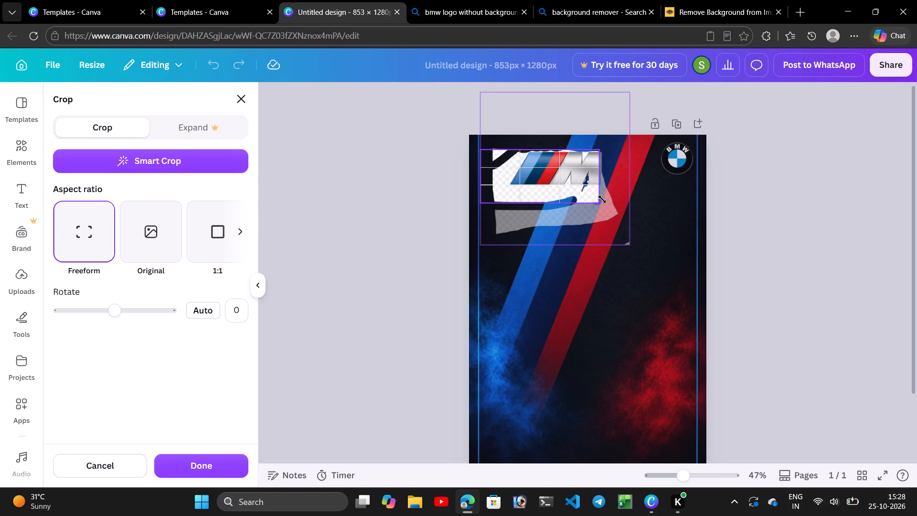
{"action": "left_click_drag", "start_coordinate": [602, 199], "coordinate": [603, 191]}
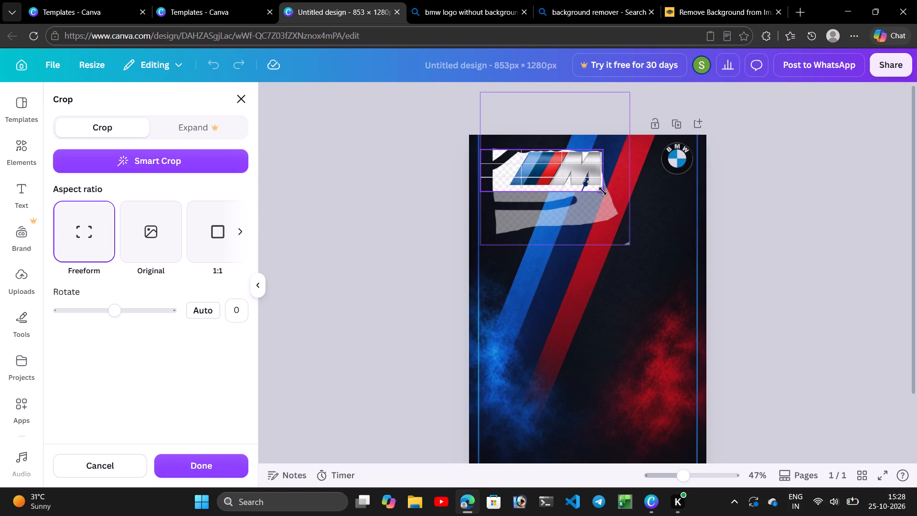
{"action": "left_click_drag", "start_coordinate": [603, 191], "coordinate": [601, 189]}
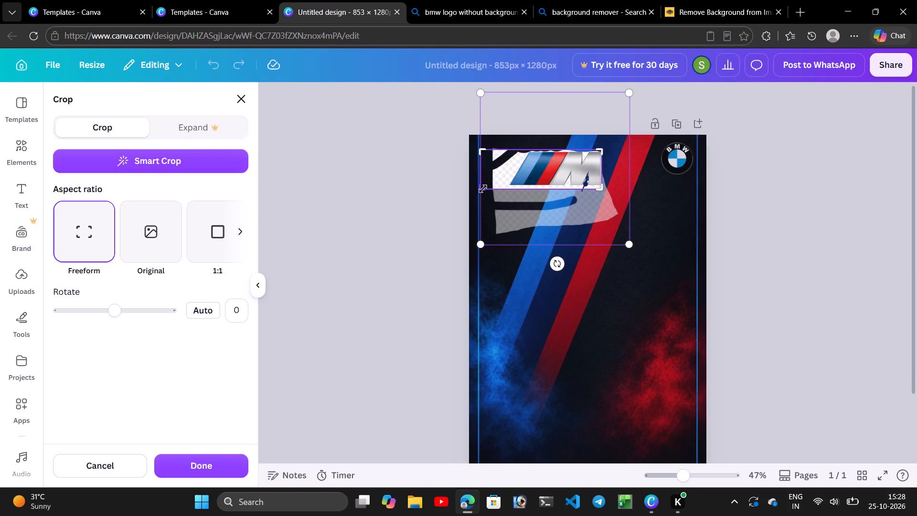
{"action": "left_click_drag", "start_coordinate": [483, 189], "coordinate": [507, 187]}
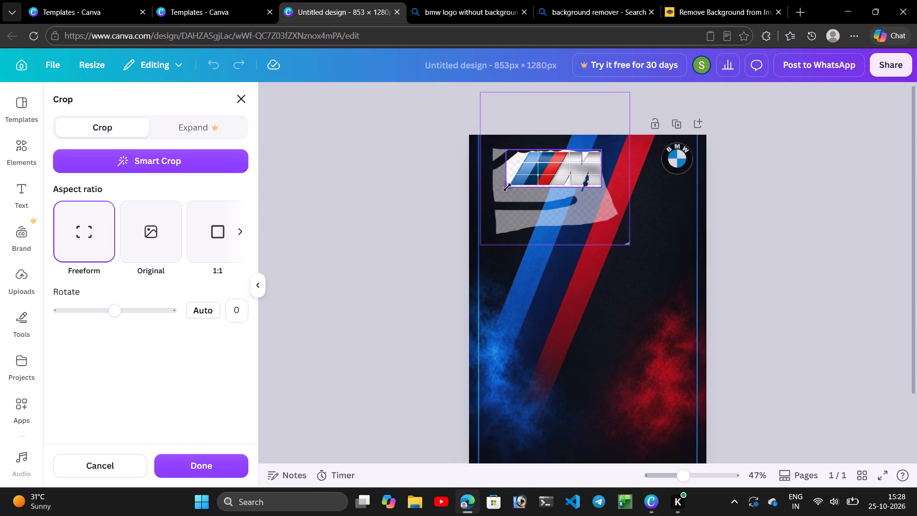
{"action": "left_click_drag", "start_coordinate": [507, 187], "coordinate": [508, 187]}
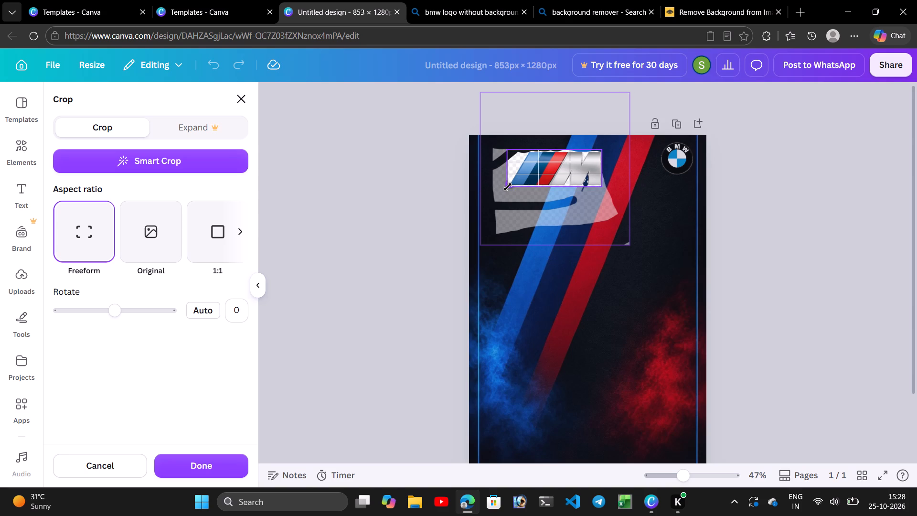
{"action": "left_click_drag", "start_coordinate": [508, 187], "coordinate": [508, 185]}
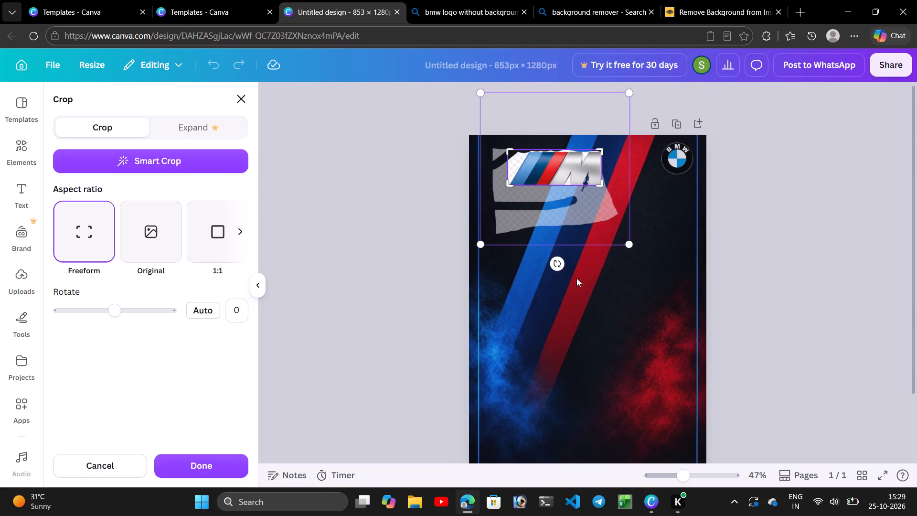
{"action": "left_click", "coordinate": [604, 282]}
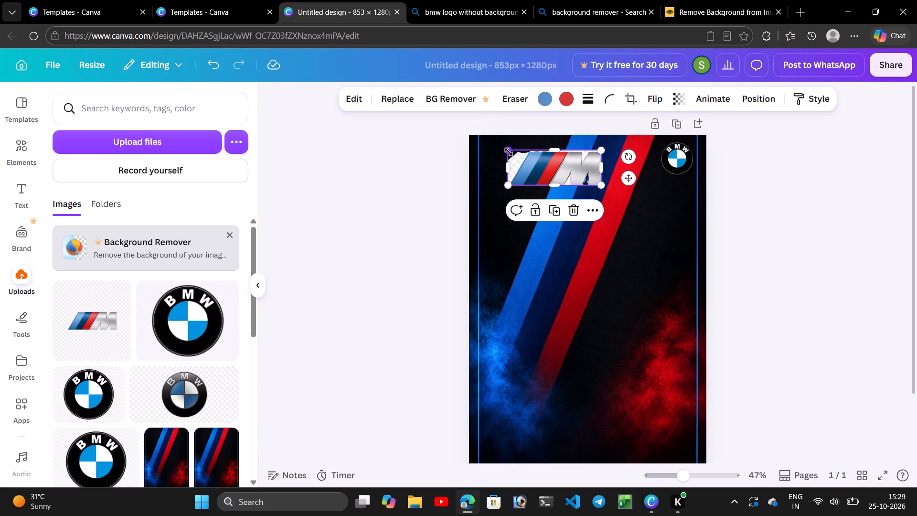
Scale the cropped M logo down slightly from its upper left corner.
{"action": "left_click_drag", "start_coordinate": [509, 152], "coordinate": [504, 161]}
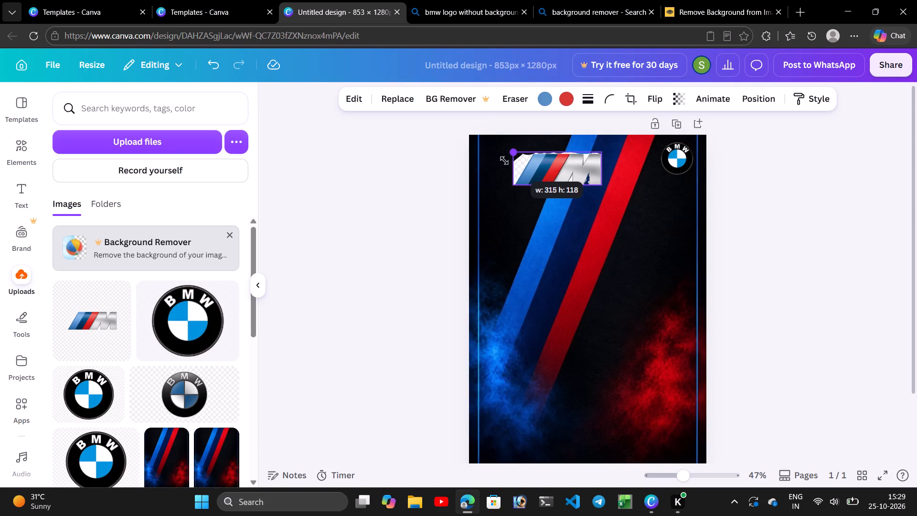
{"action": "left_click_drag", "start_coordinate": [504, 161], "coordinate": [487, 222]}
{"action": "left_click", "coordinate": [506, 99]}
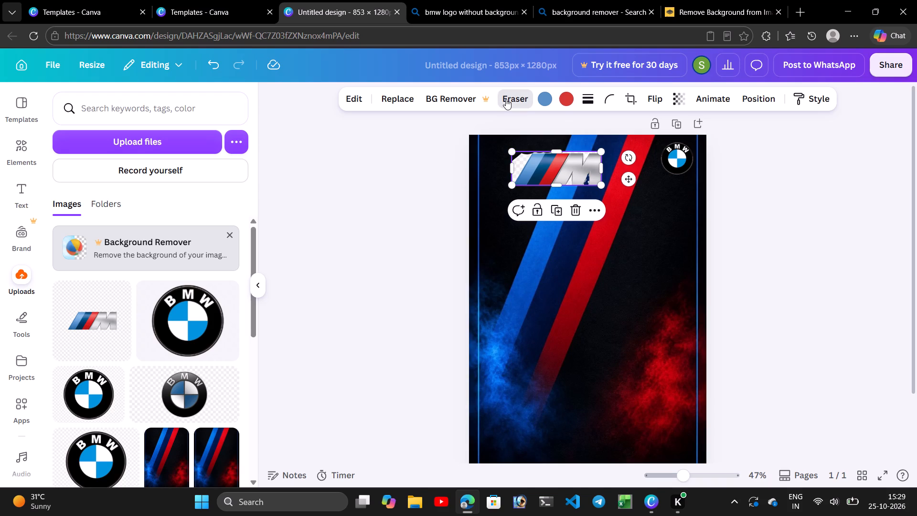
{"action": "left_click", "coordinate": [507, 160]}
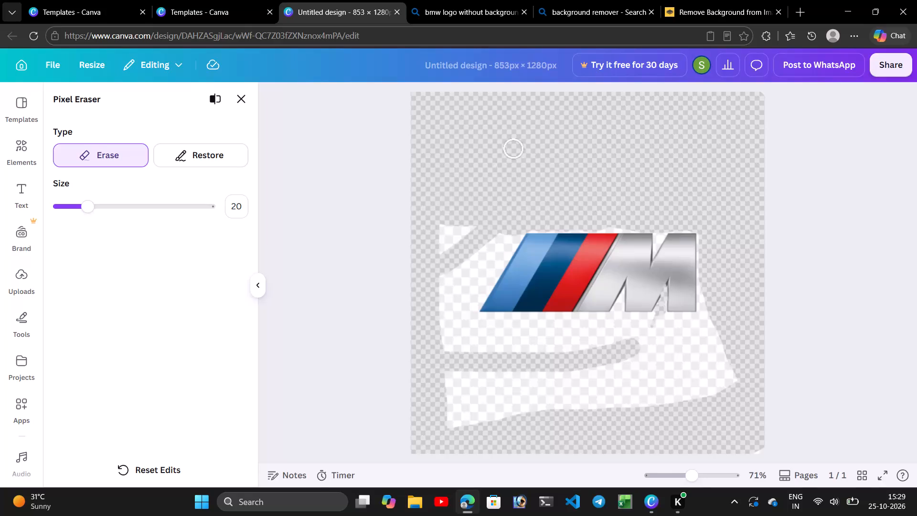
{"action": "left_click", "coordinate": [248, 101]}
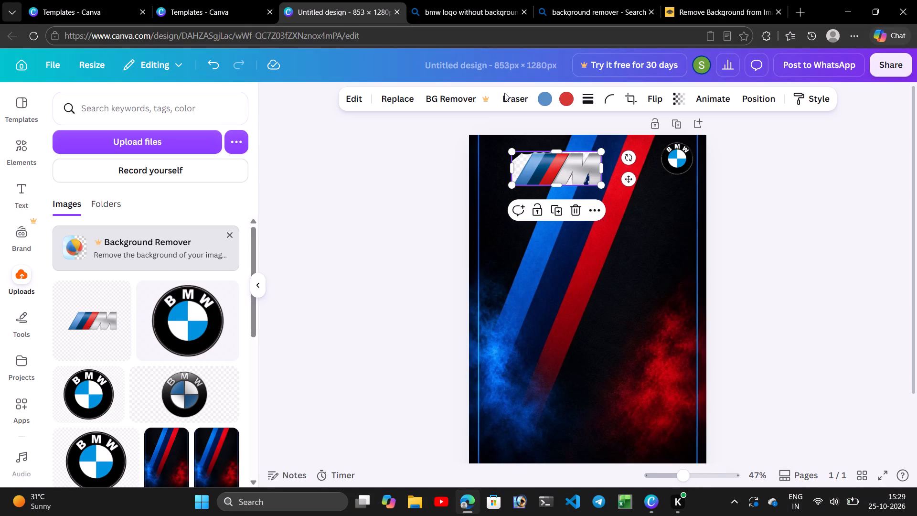
Delete the cropped M logo from the page.
{"action": "left_click", "coordinate": [573, 213]}
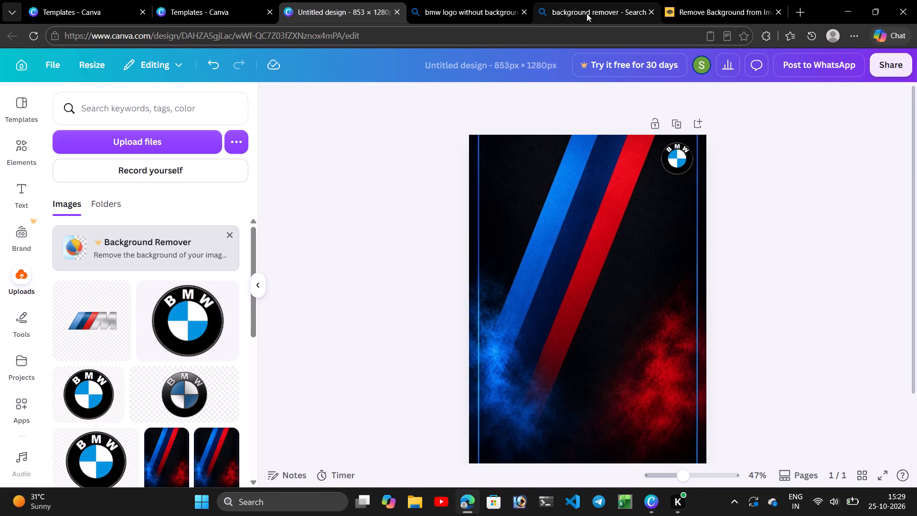
{"action": "left_click", "coordinate": [448, 12]}
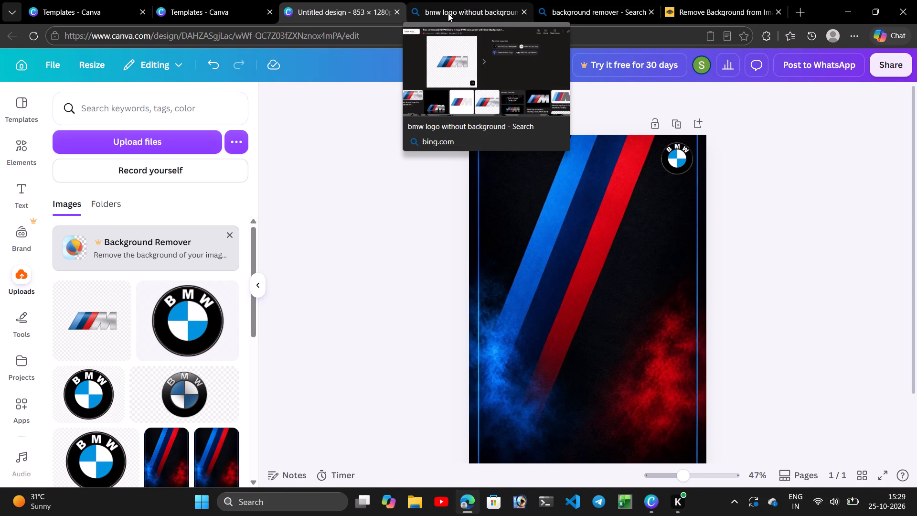
{"action": "right_click", "coordinate": [284, 235]}
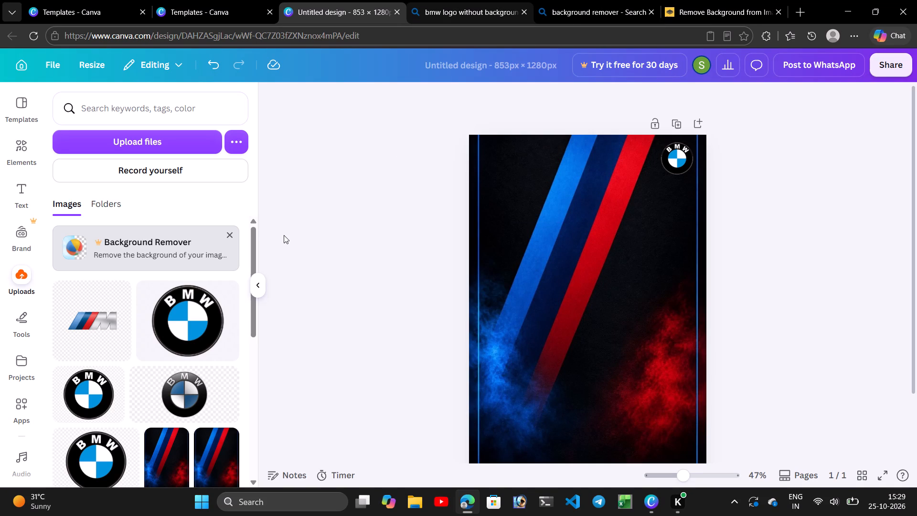
{"action": "left_click", "coordinate": [345, 269]}
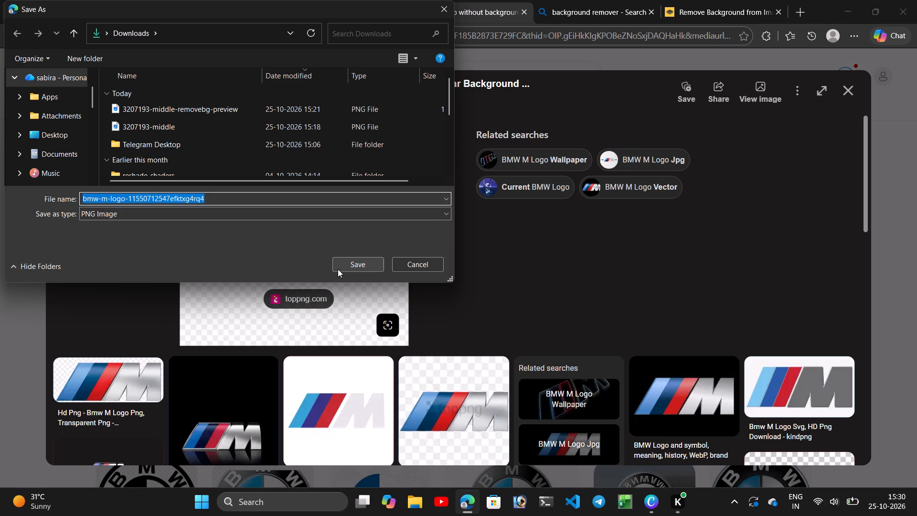
{"action": "left_click", "coordinate": [338, 269]}
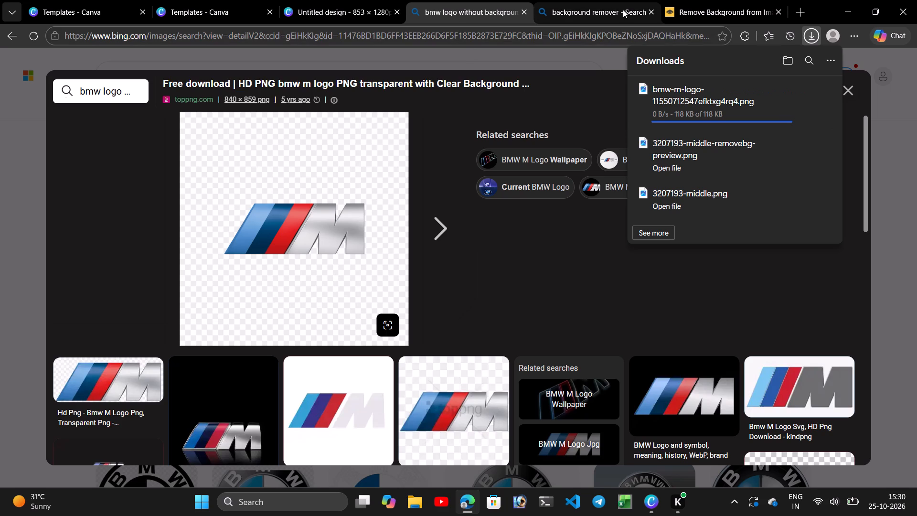
Remove the background of the saved bmw-m-logo PNG in remove.bg and download the free 494 x 505 preview.
{"action": "left_click", "coordinate": [728, 7]}
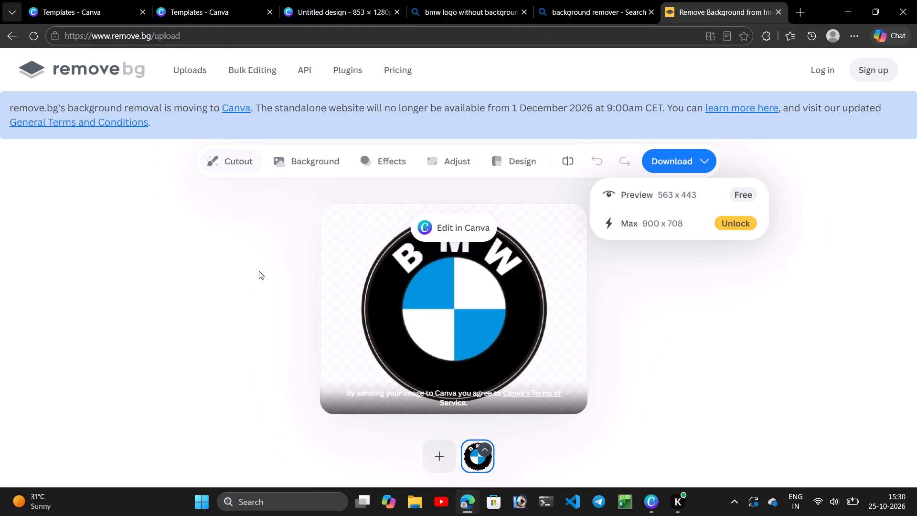
{"action": "left_click", "coordinate": [14, 32]}
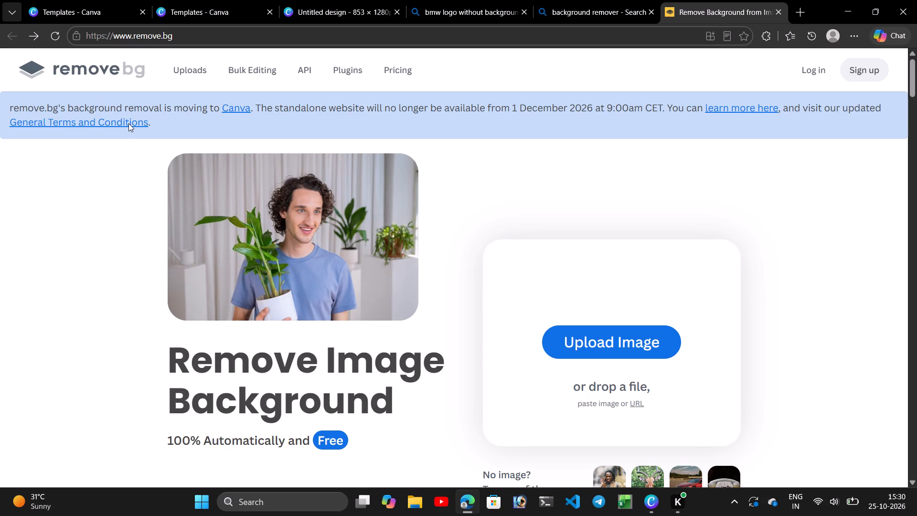
{"action": "left_click", "coordinate": [573, 332]}
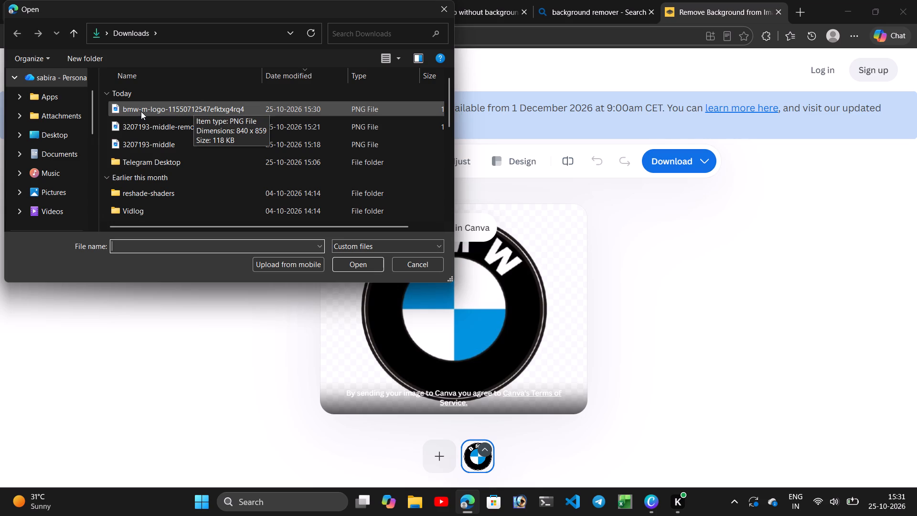
{"action": "double_click", "coordinate": [153, 110]}
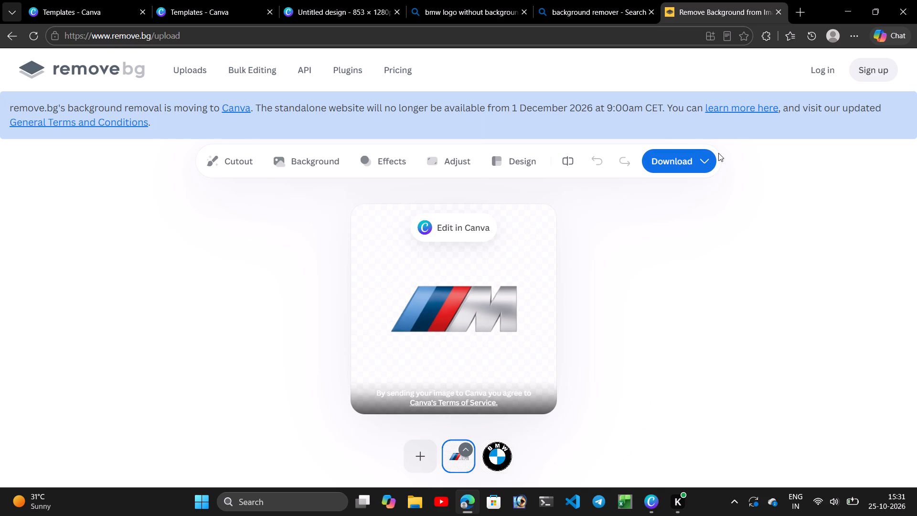
{"action": "left_click", "coordinate": [701, 160]}
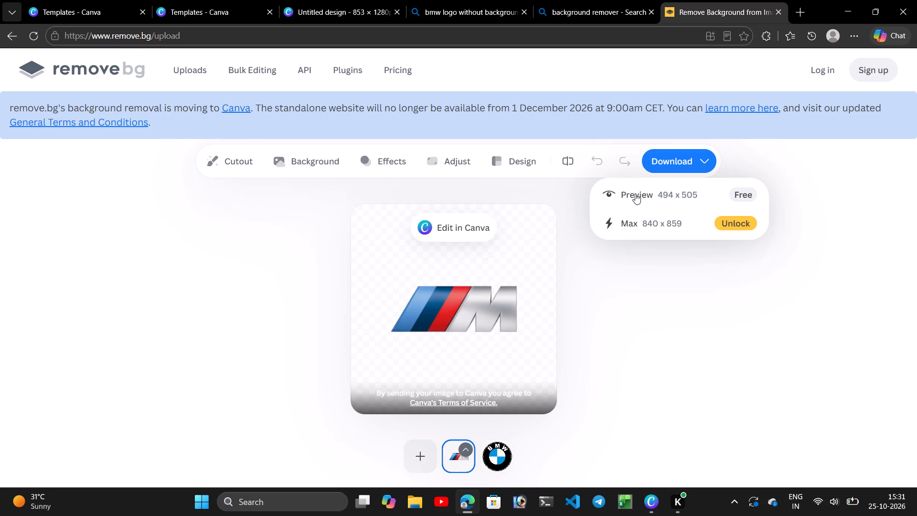
{"action": "left_click", "coordinate": [635, 193]}
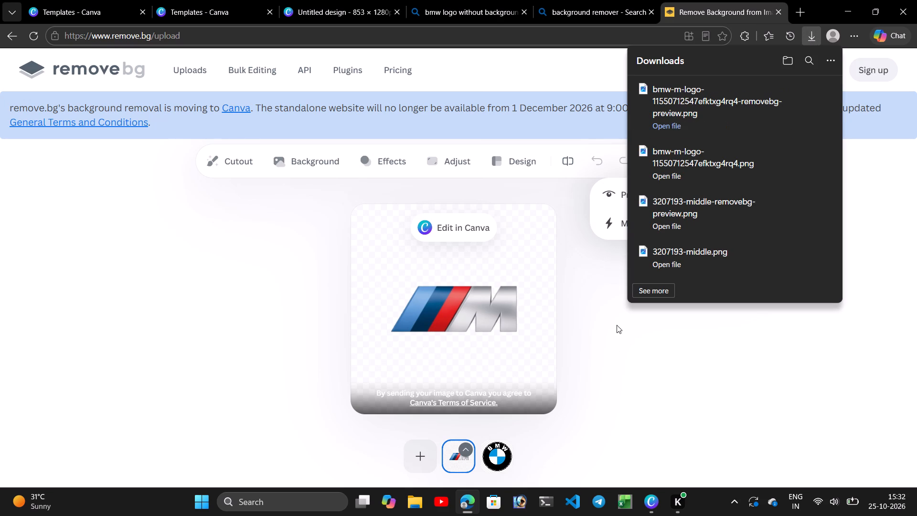
Return to the Canva design and upload the bmw-m-logo removebg-preview PNG from Downloads.
{"action": "left_click", "coordinate": [341, 10]}
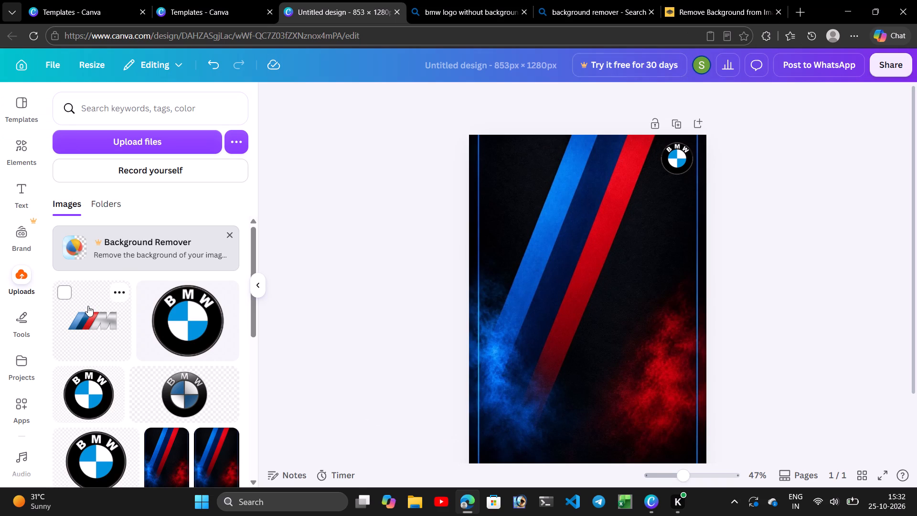
{"action": "left_click", "coordinate": [125, 145]}
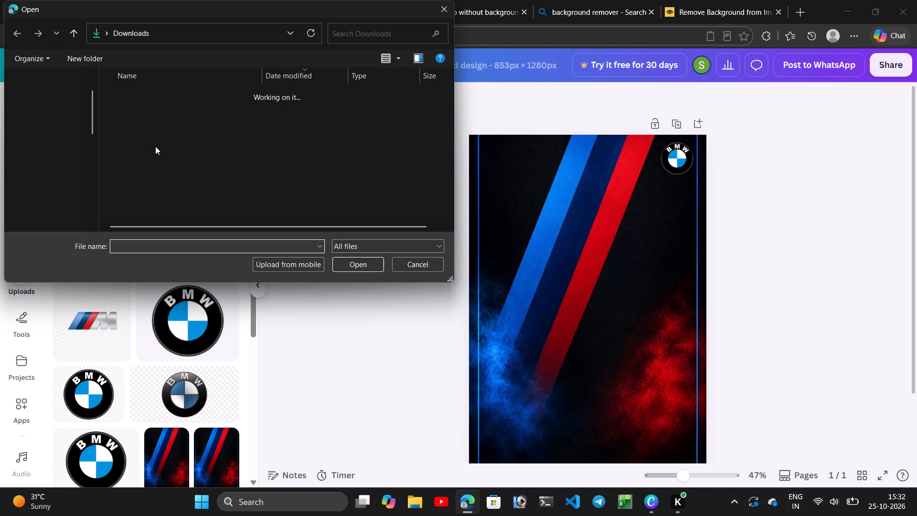
{"action": "double_click", "coordinate": [163, 109]}
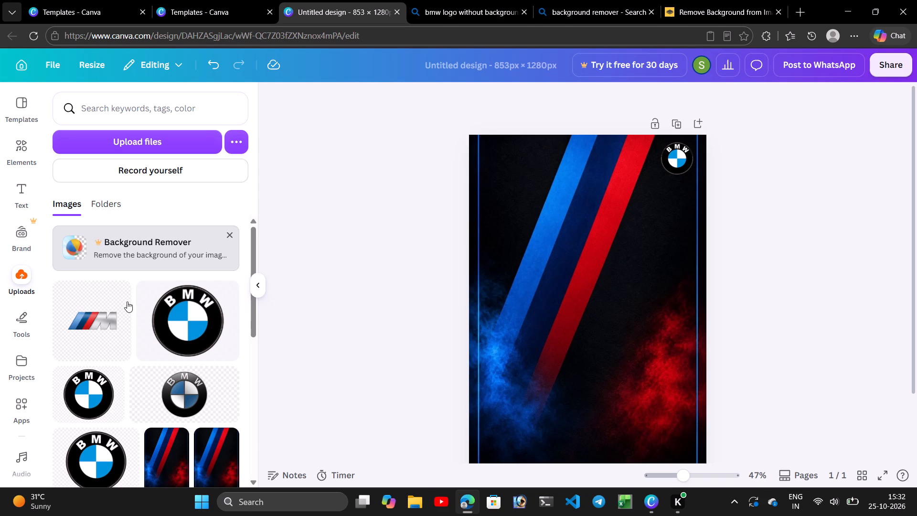
Add the newly uploaded background-free M logo to the page.
{"action": "left_click", "coordinate": [88, 312]}
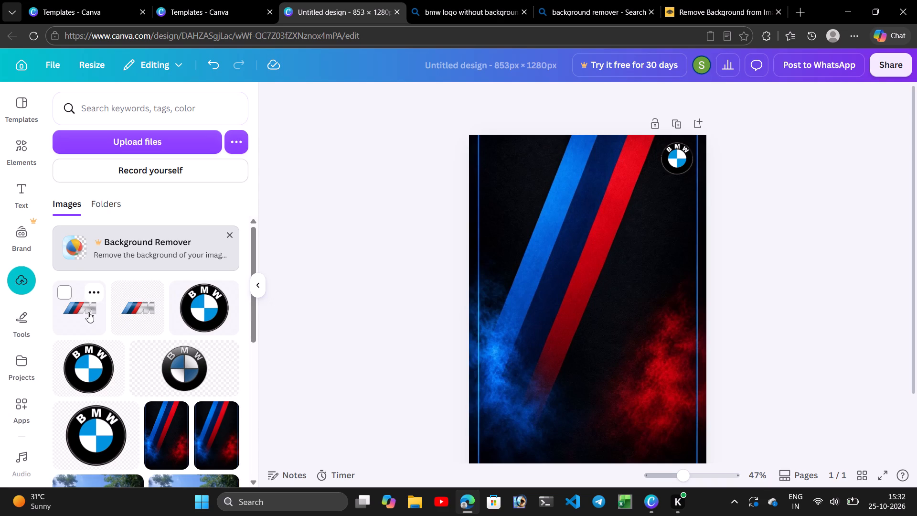
{"action": "double_click", "coordinate": [88, 312]}
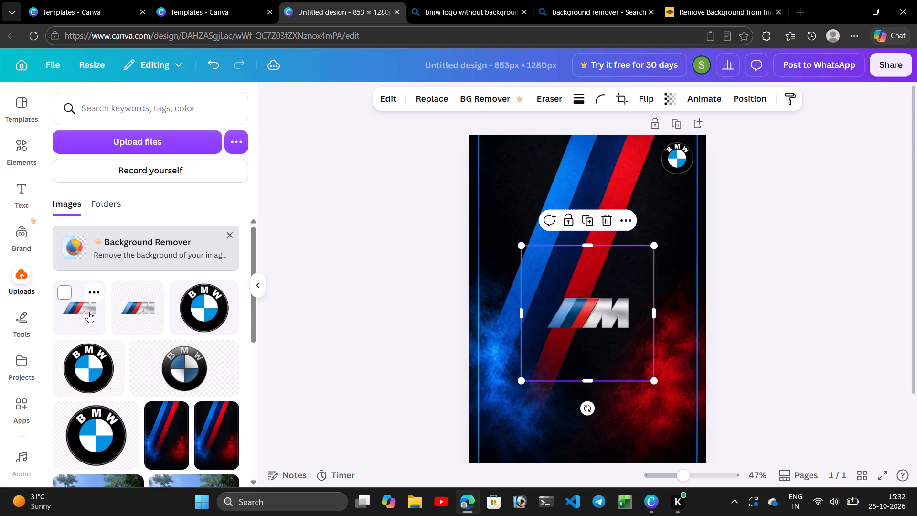
Delete the extra overlapping copies of the M logo from the middle of the page, keeping just one.
{"action": "left_click", "coordinate": [618, 232]}
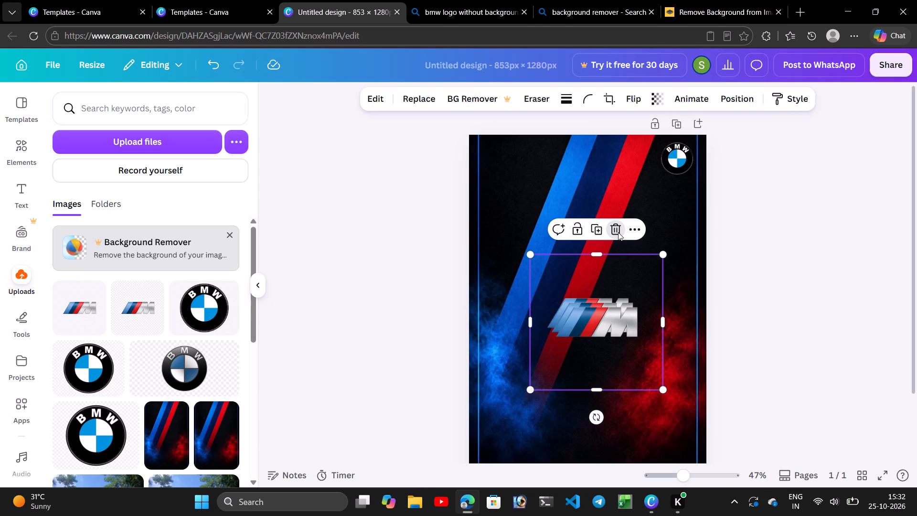
{"action": "left_click", "coordinate": [618, 232]}
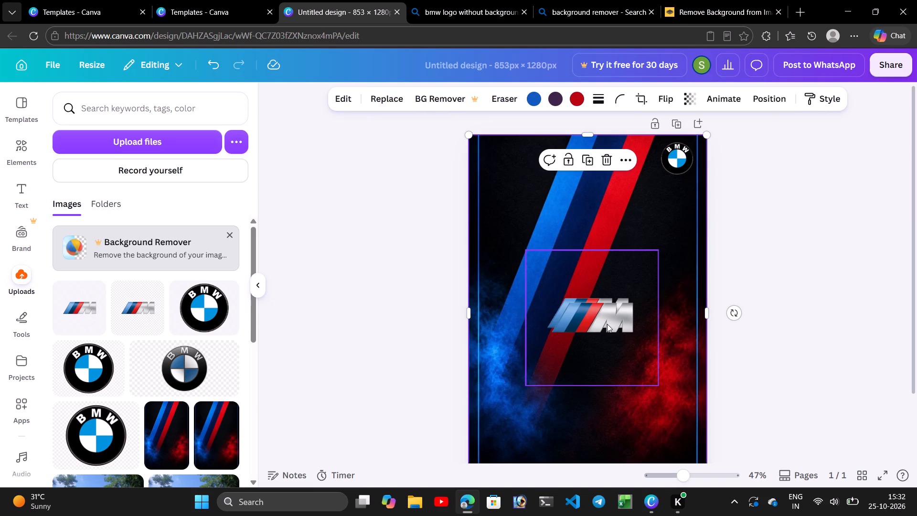
{"action": "left_click", "coordinate": [607, 324]}
{"action": "left_click", "coordinate": [612, 229]}
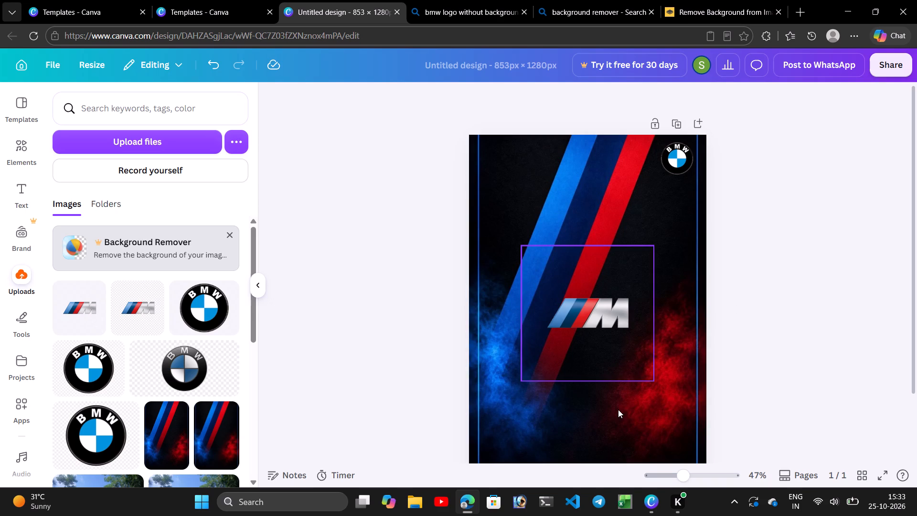
Place the M logo, scaled down slightly, in the page's upper-left corner, level with the round BMW logo.
{"action": "left_click_drag", "start_coordinate": [597, 322], "coordinate": [526, 168]}
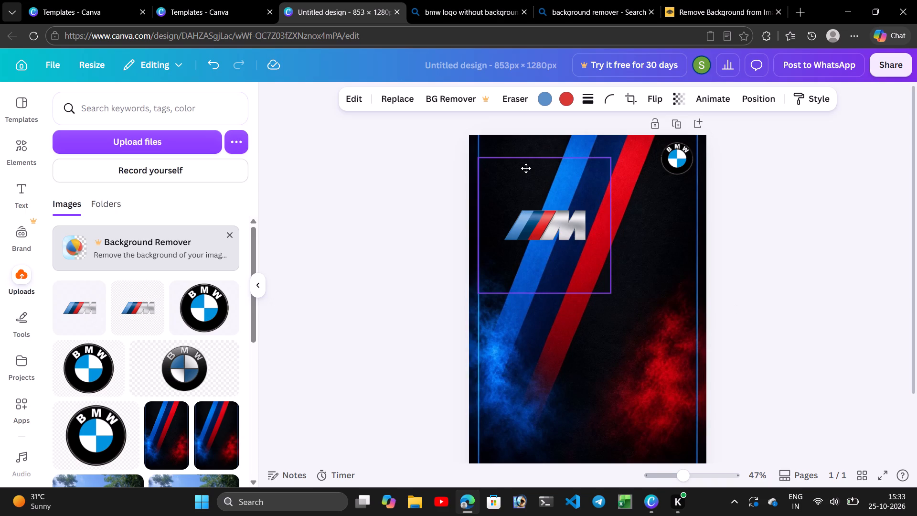
{"action": "left_click_drag", "start_coordinate": [526, 168], "coordinate": [534, 179]}
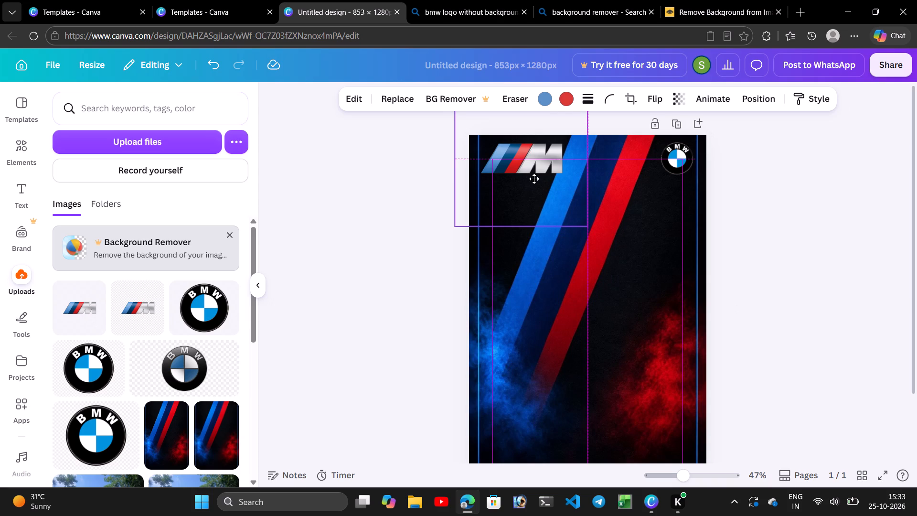
{"action": "left_click_drag", "start_coordinate": [460, 238], "coordinate": [489, 221]}
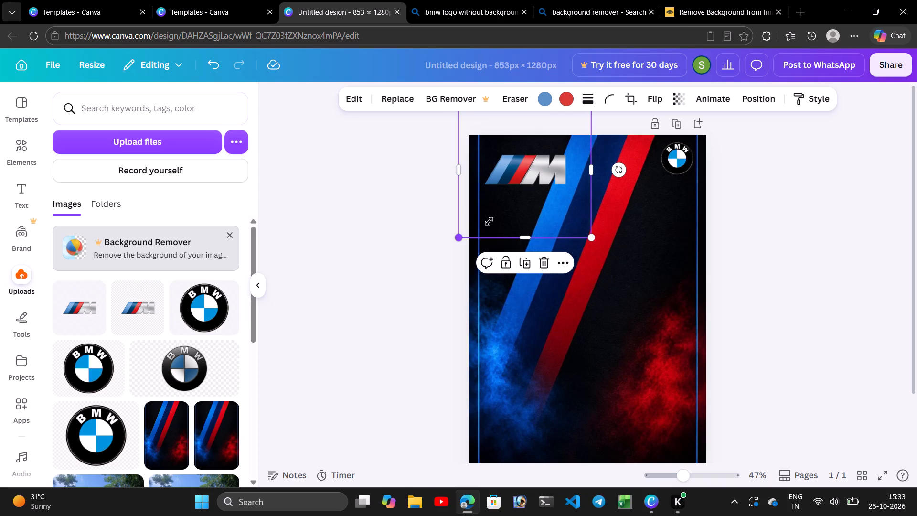
{"action": "left_click_drag", "start_coordinate": [489, 221], "coordinate": [489, 217]}
{"action": "left_click_drag", "start_coordinate": [544, 167], "coordinate": [532, 172]}
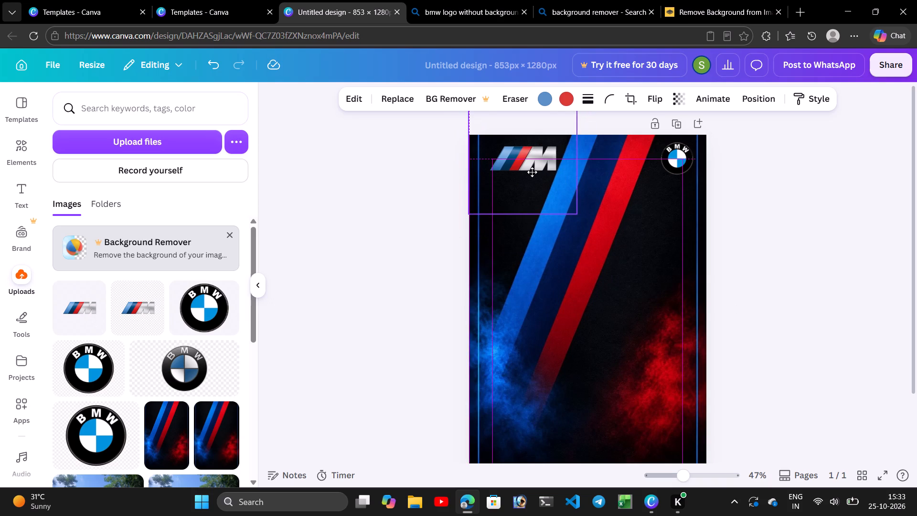
{"action": "left_click_drag", "start_coordinate": [532, 172], "coordinate": [531, 172]}
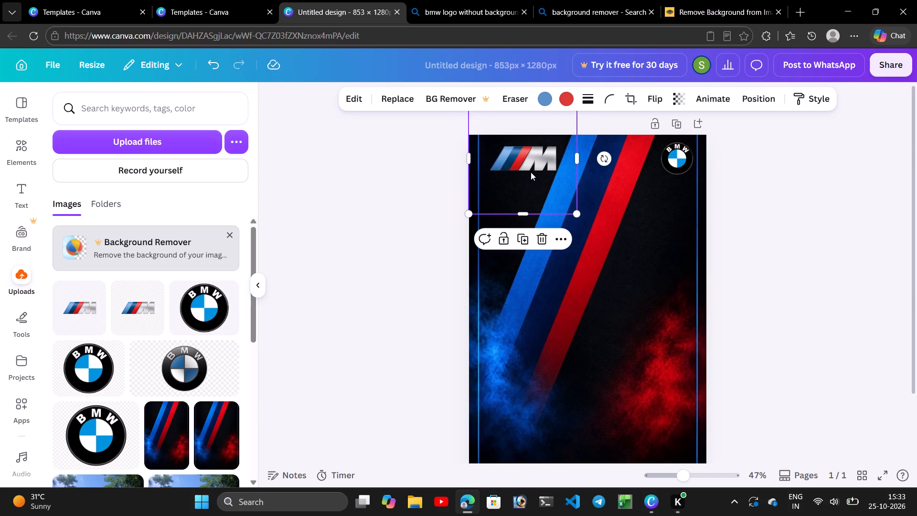
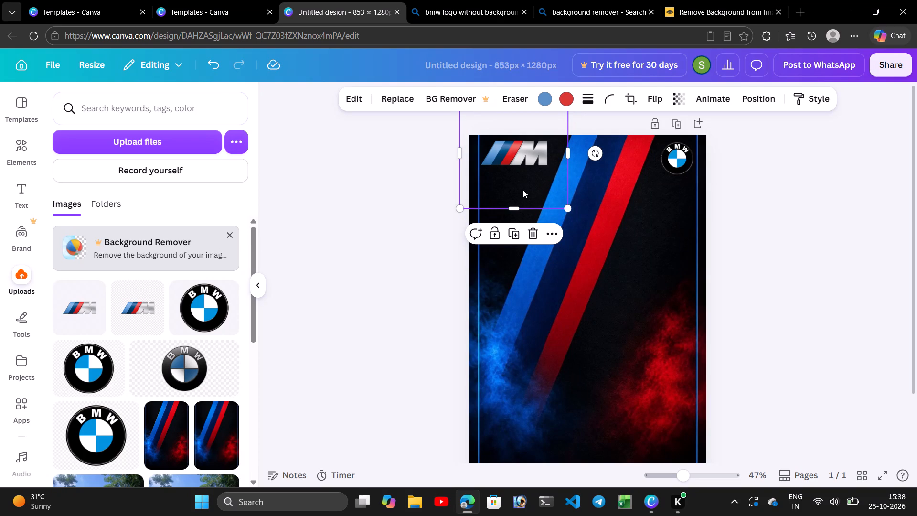
Scale the M logo down slightly and reposition it in the page's upper-left corner, level with the round BMW logo.
{"action": "left_click_drag", "start_coordinate": [455, 210], "coordinate": [469, 201]}
{"action": "left_click_drag", "start_coordinate": [512, 172], "coordinate": [511, 175]}
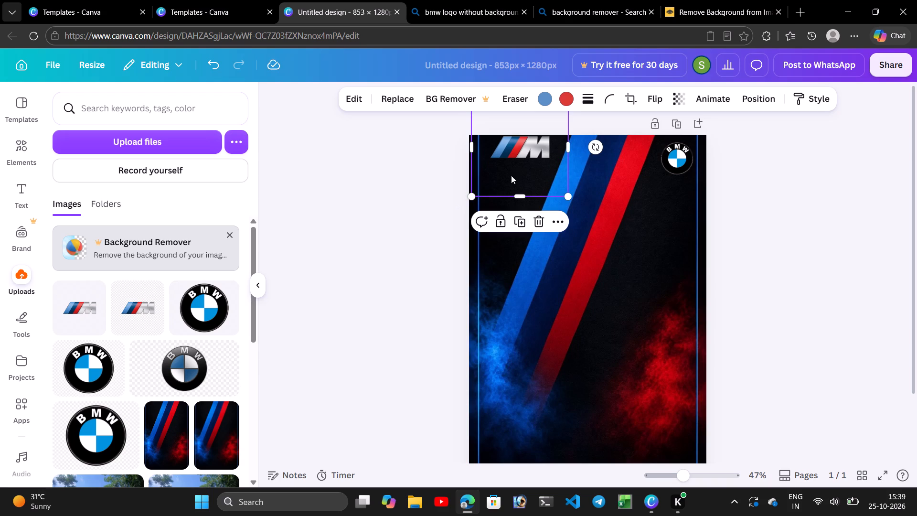
{"action": "left_click_drag", "start_coordinate": [511, 175], "coordinate": [503, 179]}
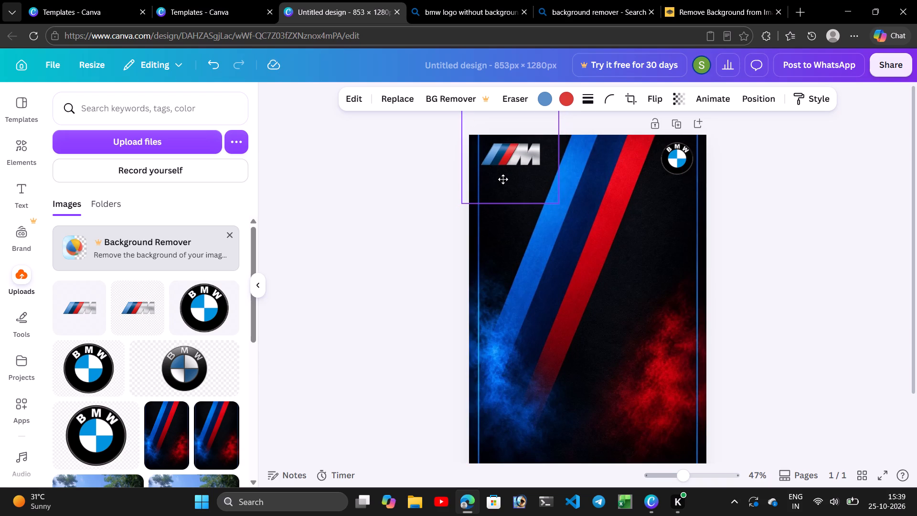
{"action": "left_click_drag", "start_coordinate": [503, 179], "coordinate": [503, 179]}
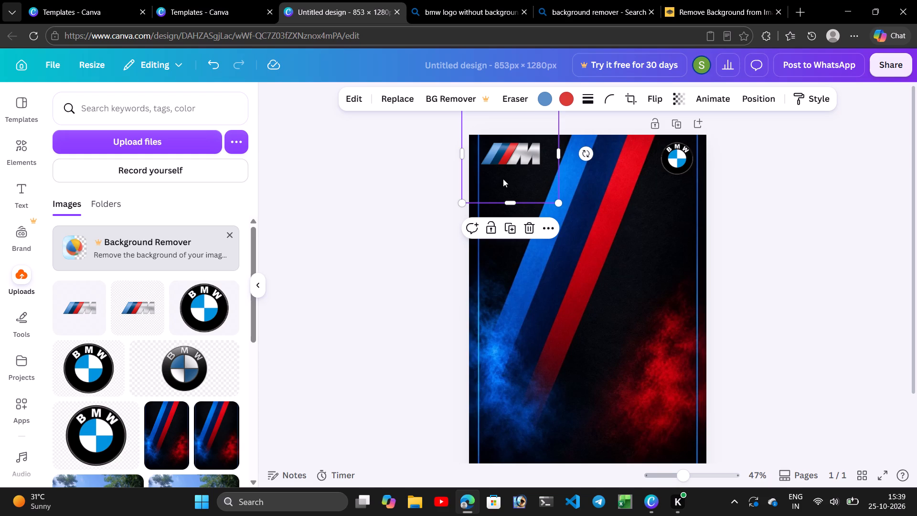
{"action": "left_click", "coordinate": [503, 179]}
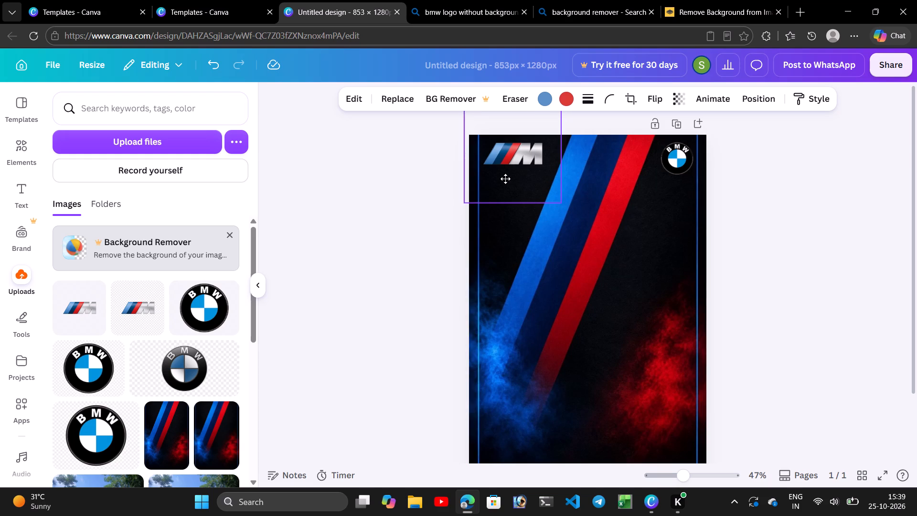
Shift the striped background image slightly upward on the page, keeping it horizontally centred.
{"action": "left_click", "coordinate": [538, 262]}
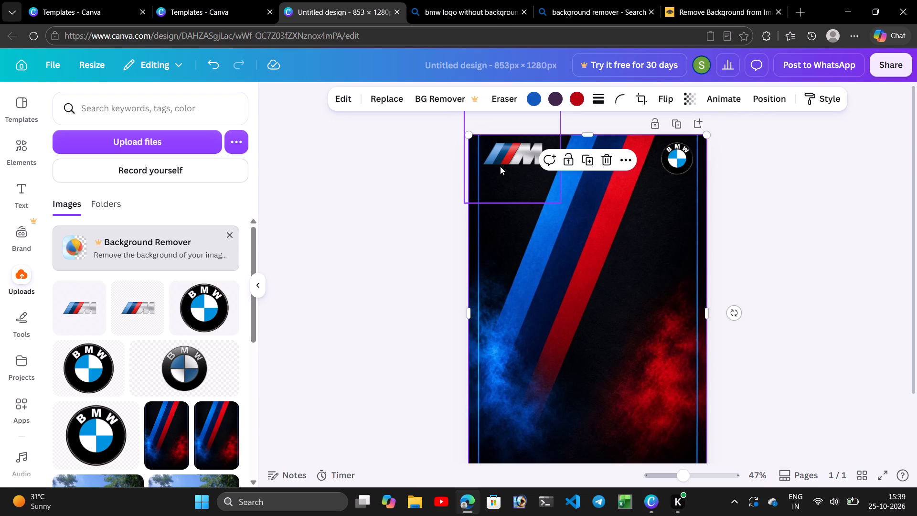
{"action": "left_click_drag", "start_coordinate": [507, 202], "coordinate": [508, 199]}
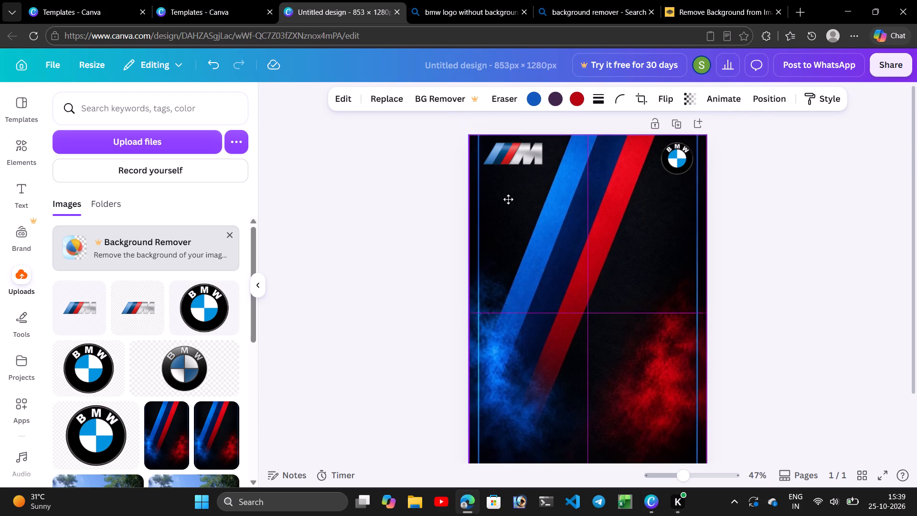
{"action": "left_click_drag", "start_coordinate": [508, 199], "coordinate": [513, 167]}
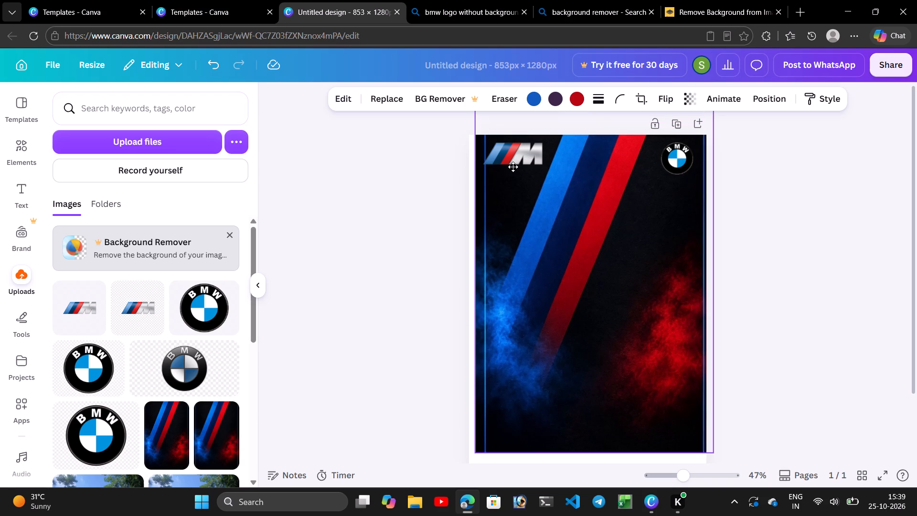
{"action": "left_click_drag", "start_coordinate": [513, 167], "coordinate": [501, 217]}
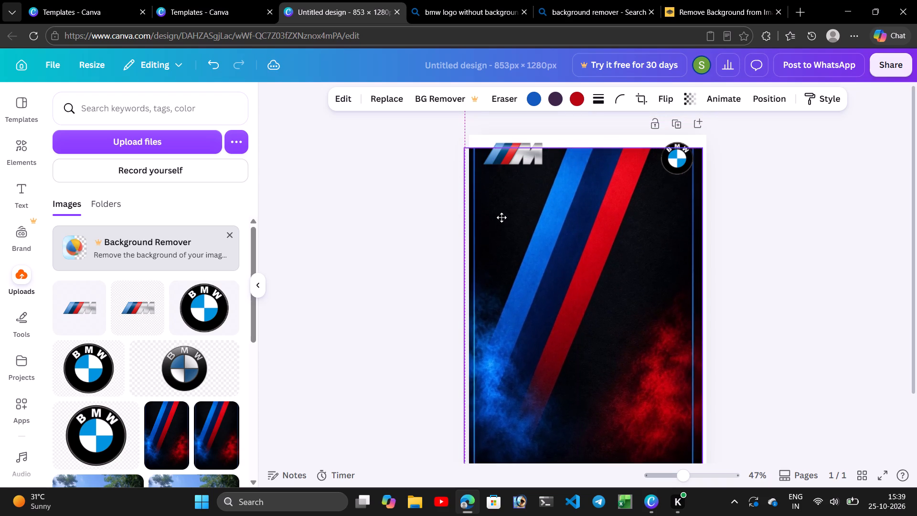
{"action": "left_click_drag", "start_coordinate": [501, 217], "coordinate": [502, 204]}
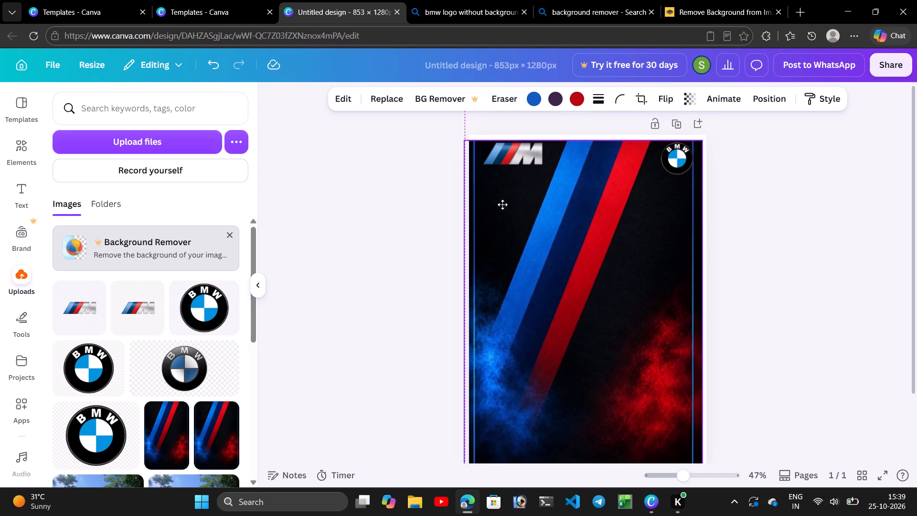
{"action": "left_click_drag", "start_coordinate": [502, 204], "coordinate": [502, 204]}
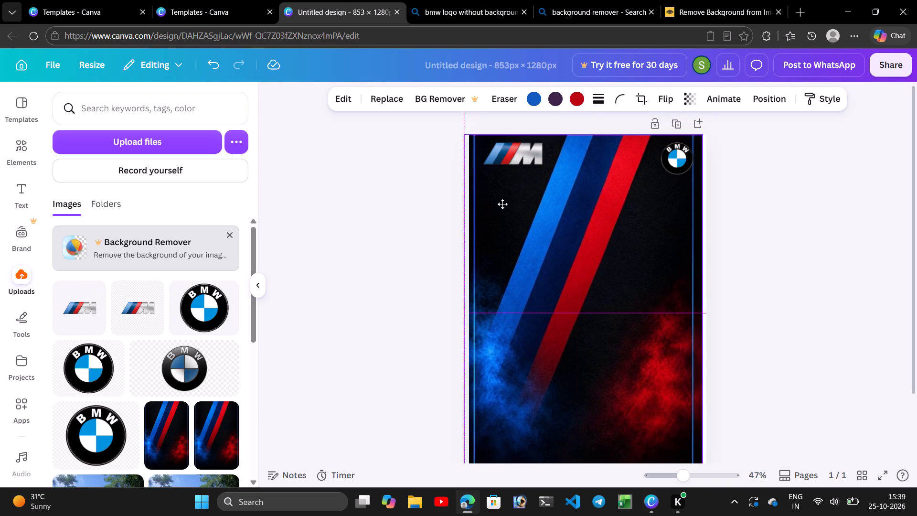
{"action": "left_click_drag", "start_coordinate": [502, 204], "coordinate": [502, 203]}
{"action": "left_click_drag", "start_coordinate": [502, 203], "coordinate": [508, 191]}
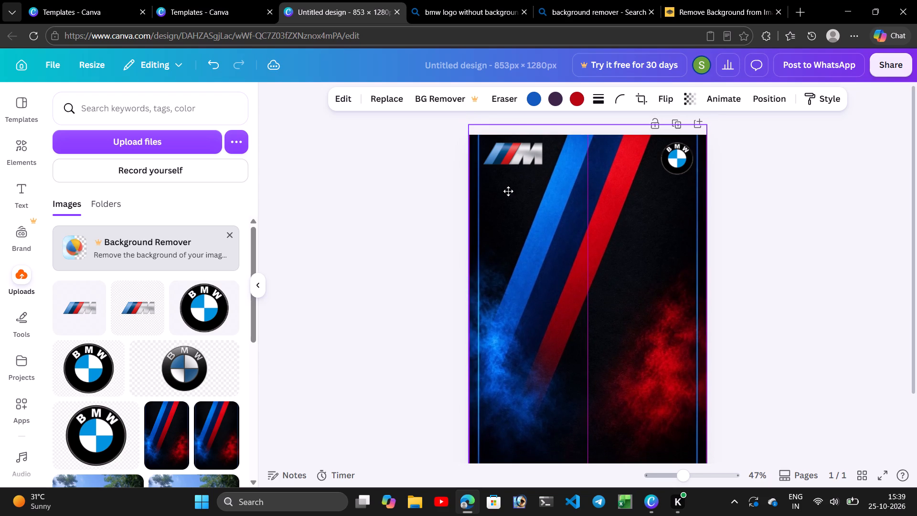
{"action": "left_click_drag", "start_coordinate": [508, 191], "coordinate": [507, 240]}
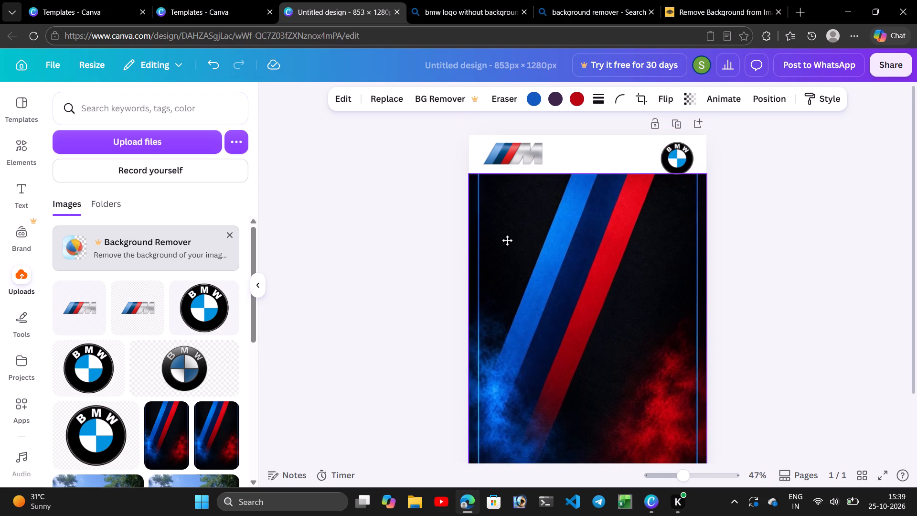
{"action": "left_click_drag", "start_coordinate": [507, 240], "coordinate": [509, 210]}
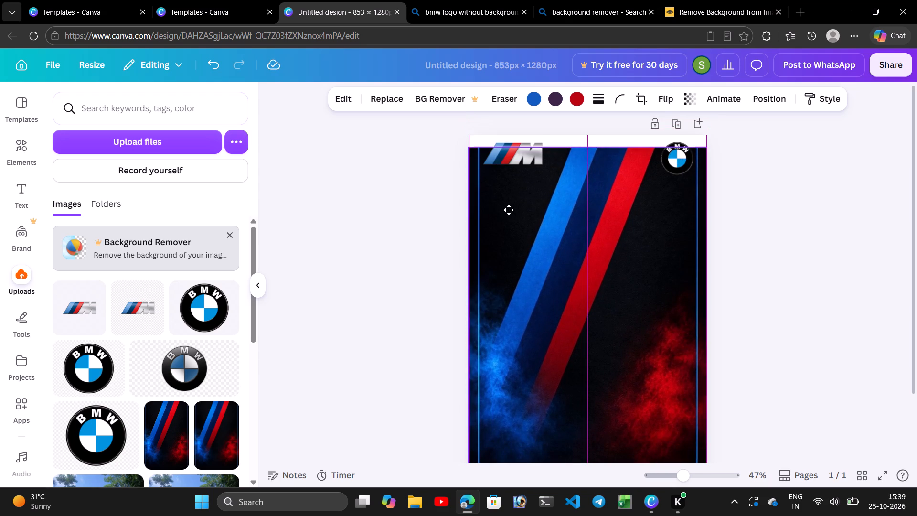
{"action": "left_click_drag", "start_coordinate": [509, 210], "coordinate": [510, 193]}
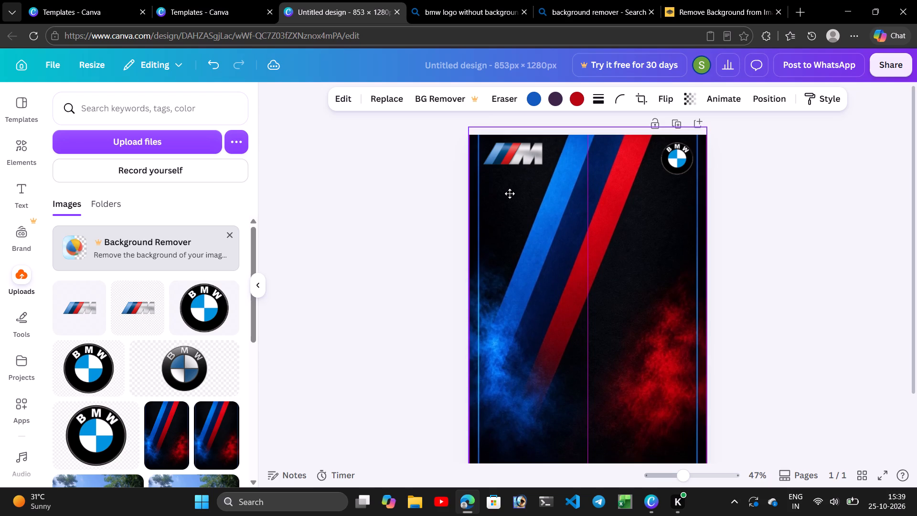
{"action": "left_click_drag", "start_coordinate": [510, 193], "coordinate": [505, 173]}
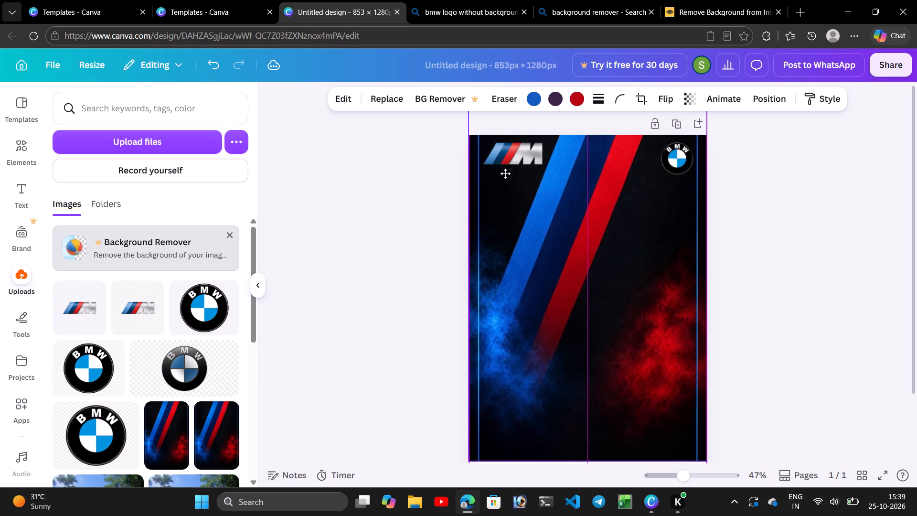
{"action": "left_click_drag", "start_coordinate": [505, 173], "coordinate": [505, 179]}
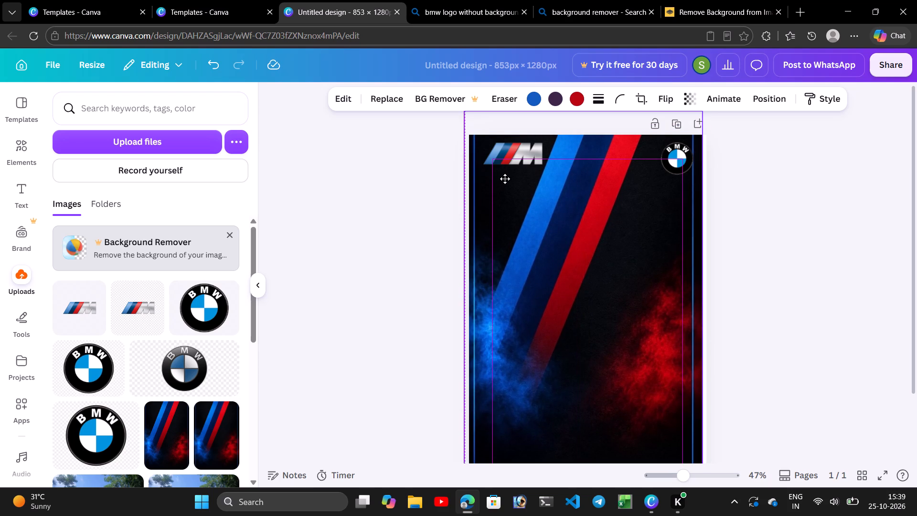
{"action": "left_click_drag", "start_coordinate": [505, 179], "coordinate": [507, 193]}
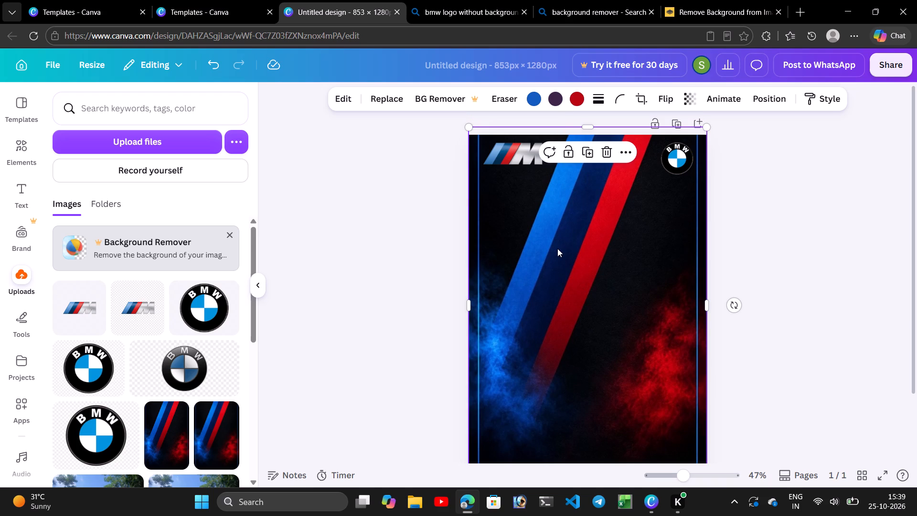
{"action": "left_click", "coordinate": [557, 248]}
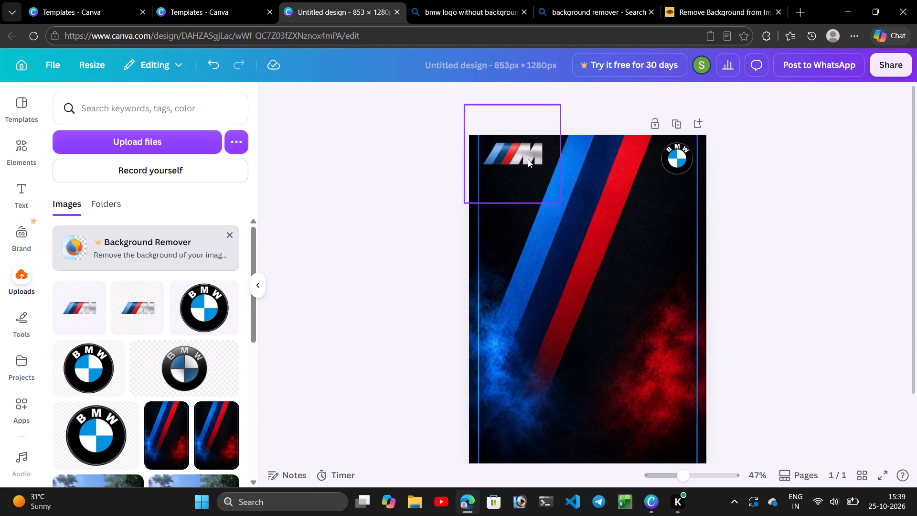
Crop the empty margins on all four sides of the M logo to a frame of about 247 × 111 px.
{"action": "left_click", "coordinate": [528, 159]}
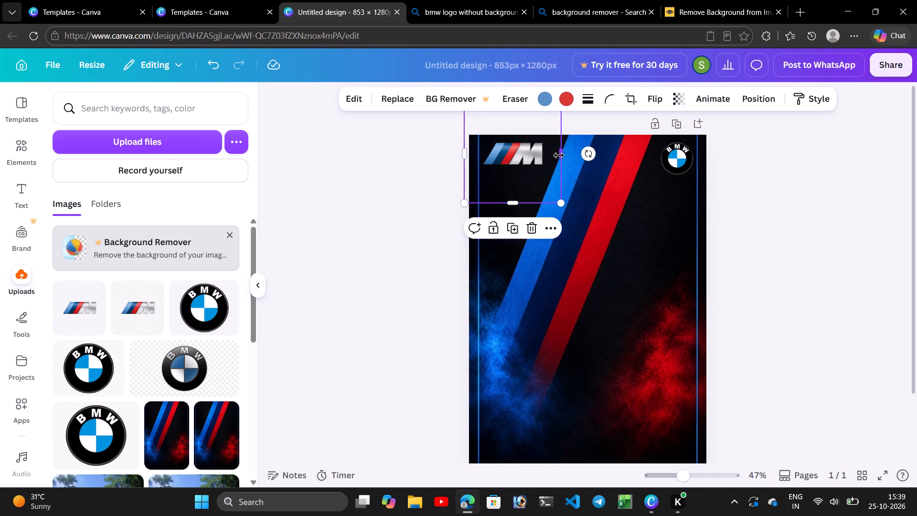
{"action": "left_click_drag", "start_coordinate": [560, 156], "coordinate": [547, 158]}
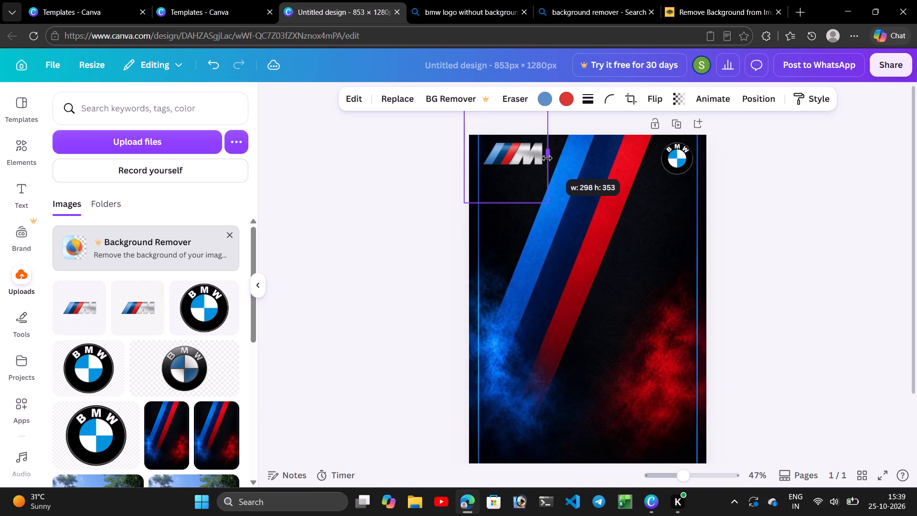
{"action": "left_click_drag", "start_coordinate": [547, 158], "coordinate": [547, 159]}
{"action": "left_click_drag", "start_coordinate": [510, 202], "coordinate": [510, 183]}
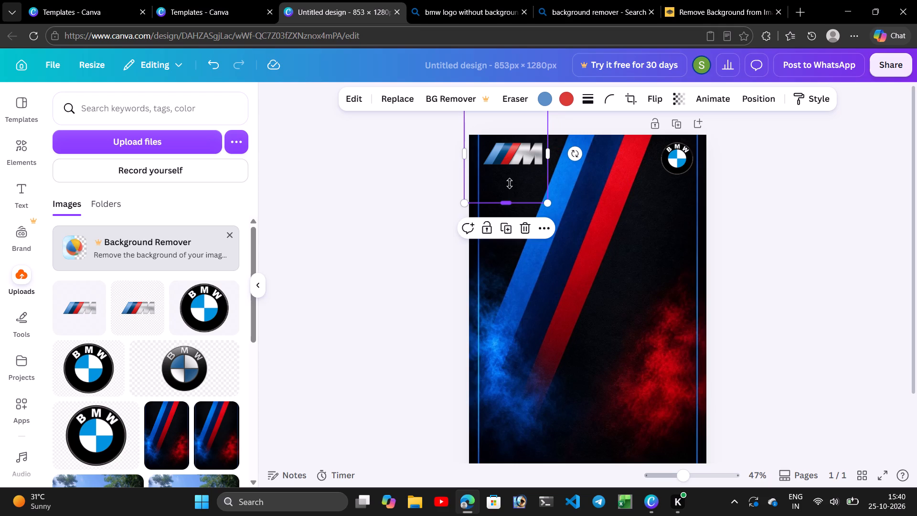
{"action": "left_click_drag", "start_coordinate": [510, 183], "coordinate": [512, 167]}
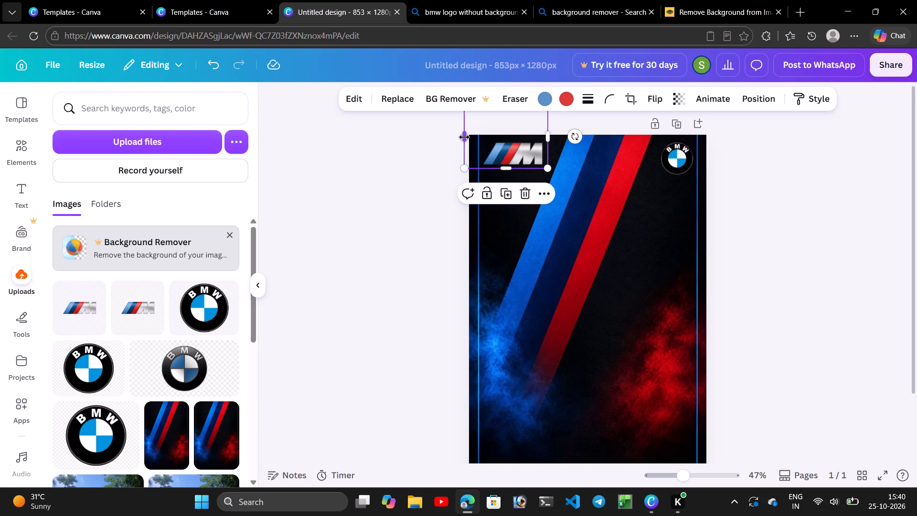
{"action": "left_click_drag", "start_coordinate": [464, 137], "coordinate": [479, 139]}
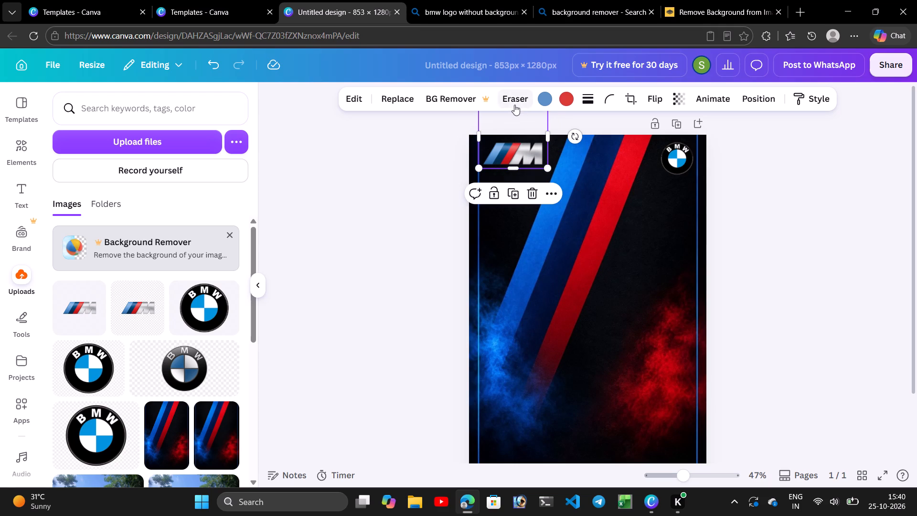
{"action": "left_click_drag", "start_coordinate": [520, 141], "coordinate": [520, 181]}
{"action": "left_click_drag", "start_coordinate": [517, 141], "coordinate": [520, 175]}
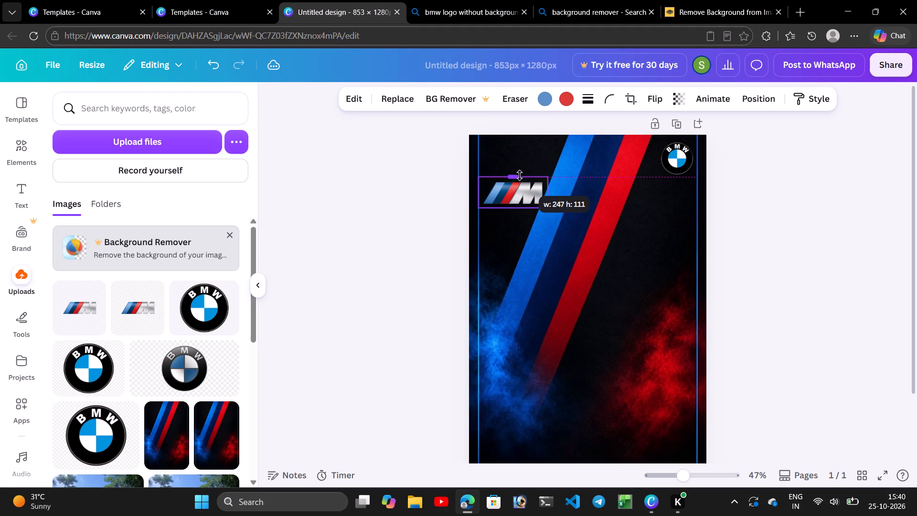
Move the cropped M logo up to the page's top edge, with its frame beside the vertical blue line at the left.
{"action": "left_click_drag", "start_coordinate": [520, 186], "coordinate": [522, 150]}
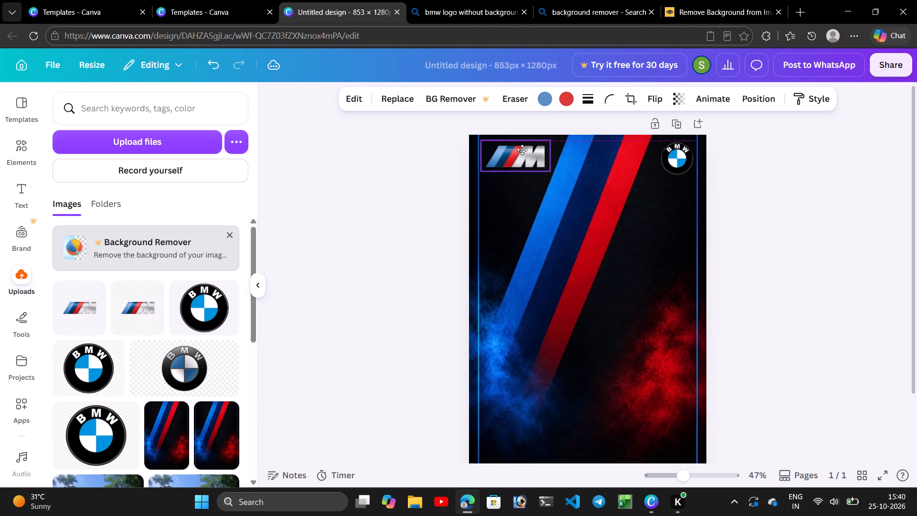
{"action": "left_click_drag", "start_coordinate": [522, 150], "coordinate": [522, 146]}
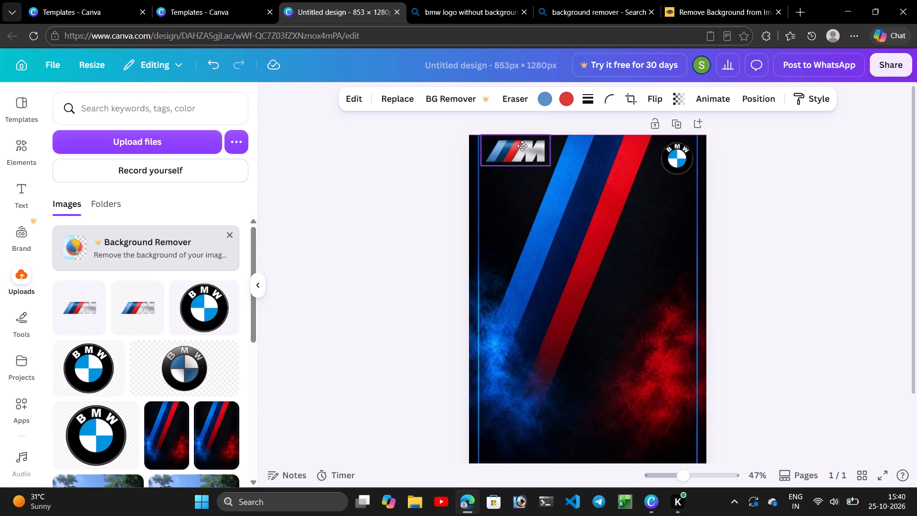
{"action": "left_click_drag", "start_coordinate": [522, 146], "coordinate": [521, 146]}
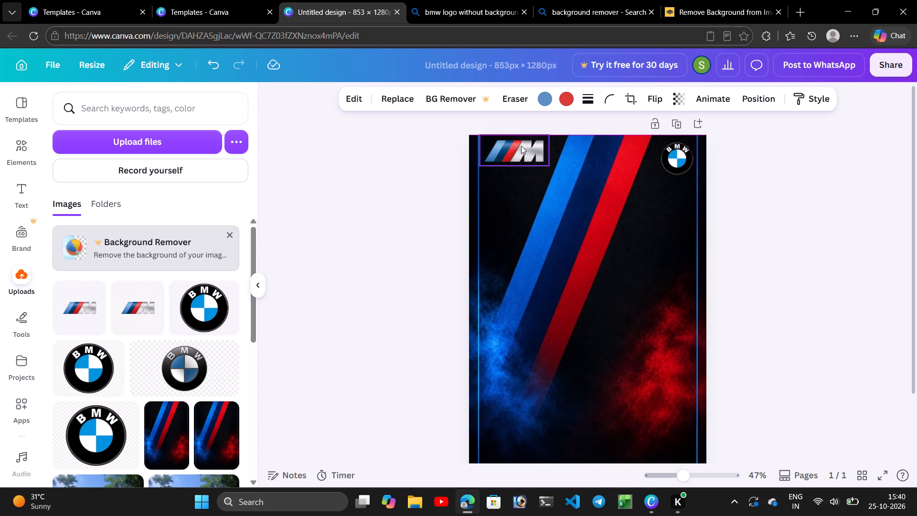
{"action": "left_click", "coordinate": [553, 246]}
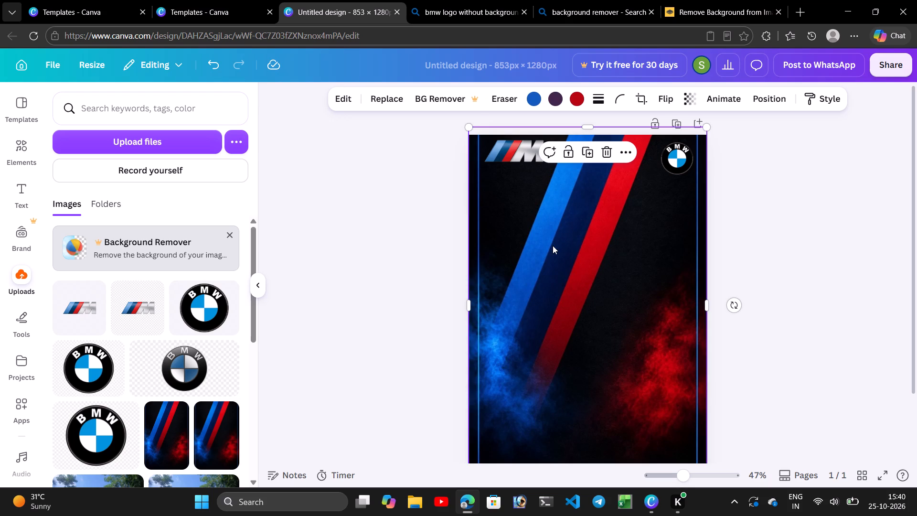
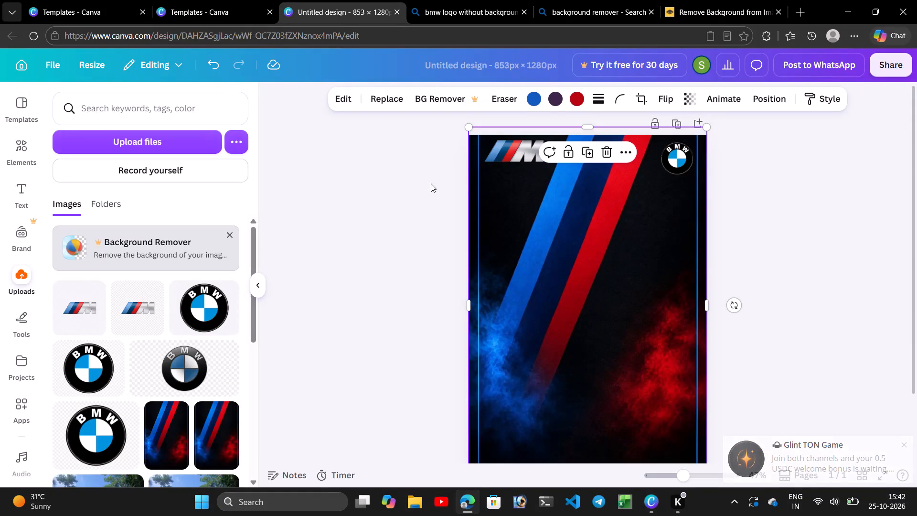
Nudge the M logo slightly left so its frame lines up with the vertical blue line near the page's left edge.
{"action": "left_click_drag", "start_coordinate": [518, 153], "coordinate": [584, 220]}
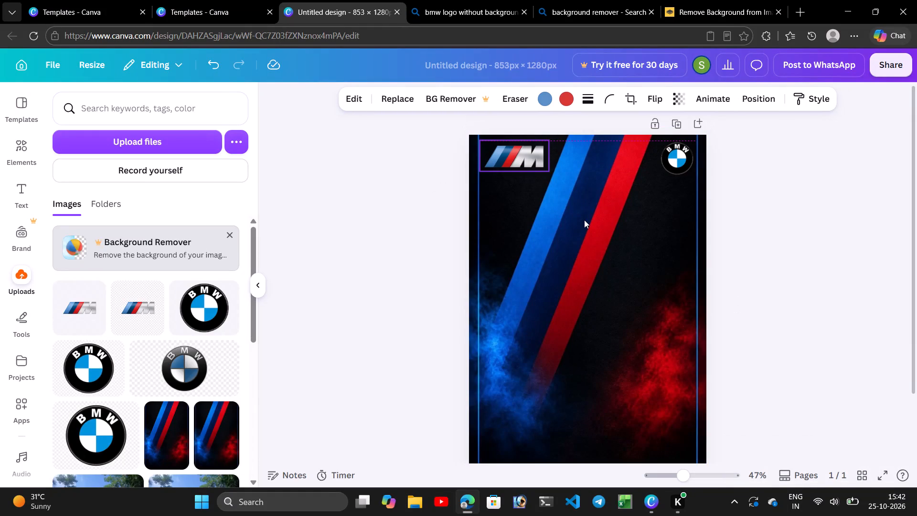
{"action": "left_click_drag", "start_coordinate": [584, 220], "coordinate": [518, 158]}
{"action": "left_click", "coordinate": [522, 181]}
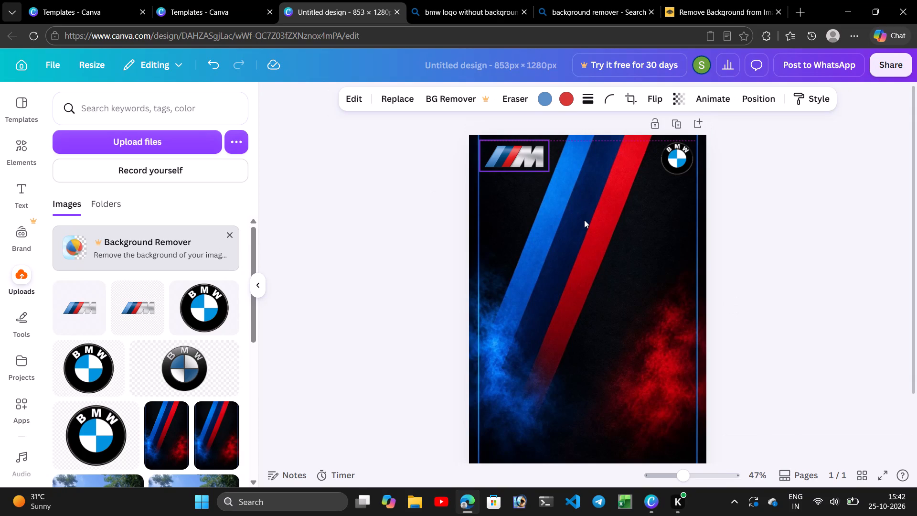
{"action": "left_click", "coordinate": [584, 220]}
{"action": "left_click", "coordinate": [513, 159]}
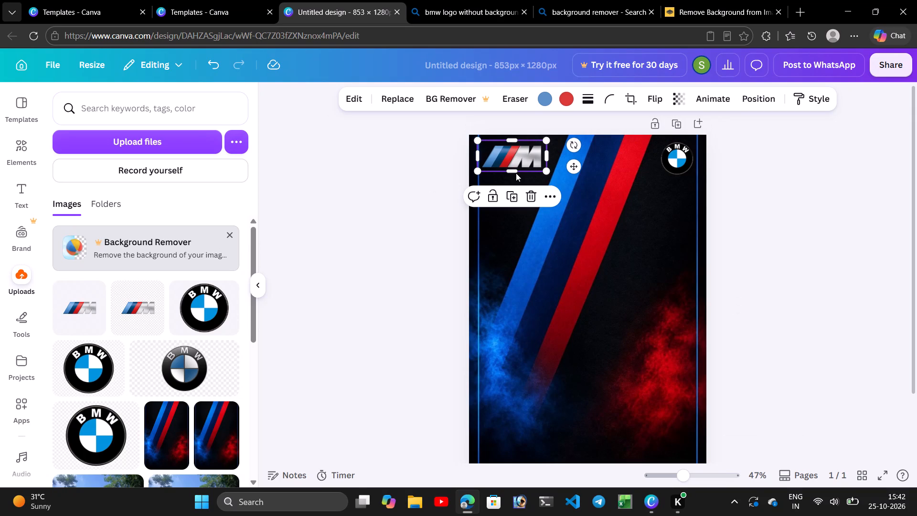
Shift the striped background image slightly further up the page, keeping it horizontally centred.
{"action": "left_click_drag", "start_coordinate": [569, 247], "coordinate": [570, 255]}
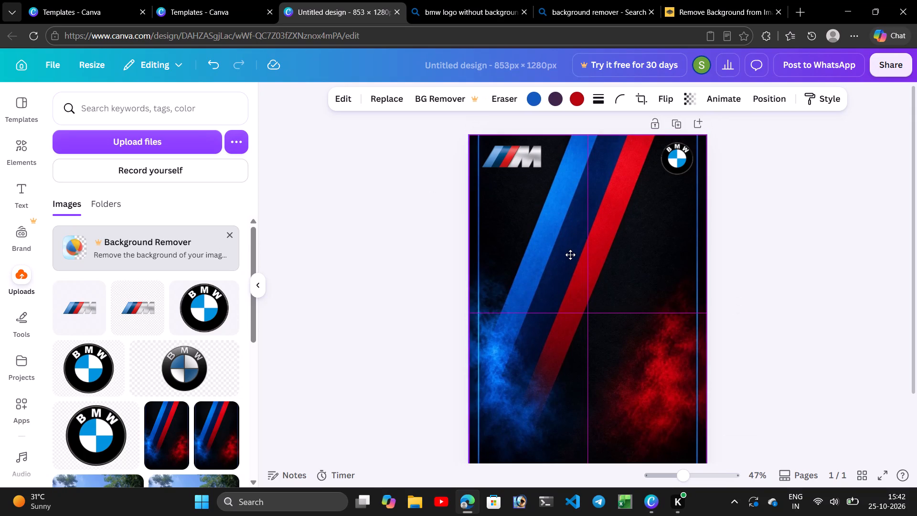
{"action": "left_click_drag", "start_coordinate": [570, 255], "coordinate": [571, 256]}
{"action": "left_click_drag", "start_coordinate": [571, 256], "coordinate": [573, 258]}
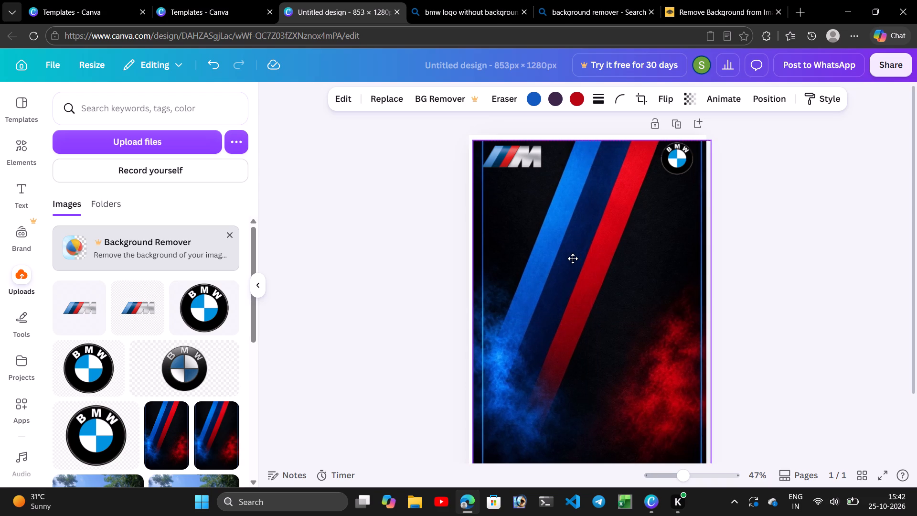
{"action": "left_click_drag", "start_coordinate": [573, 258], "coordinate": [571, 258]}
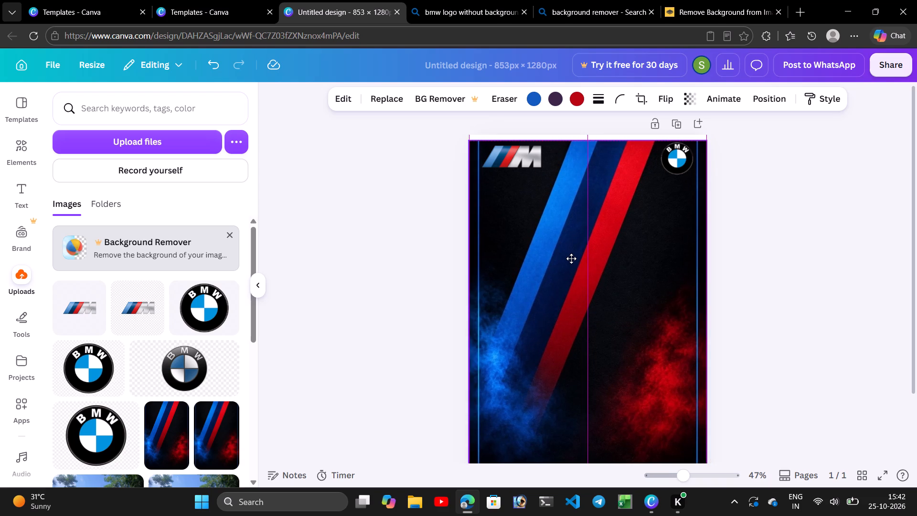
{"action": "left_click_drag", "start_coordinate": [571, 258], "coordinate": [568, 258]}
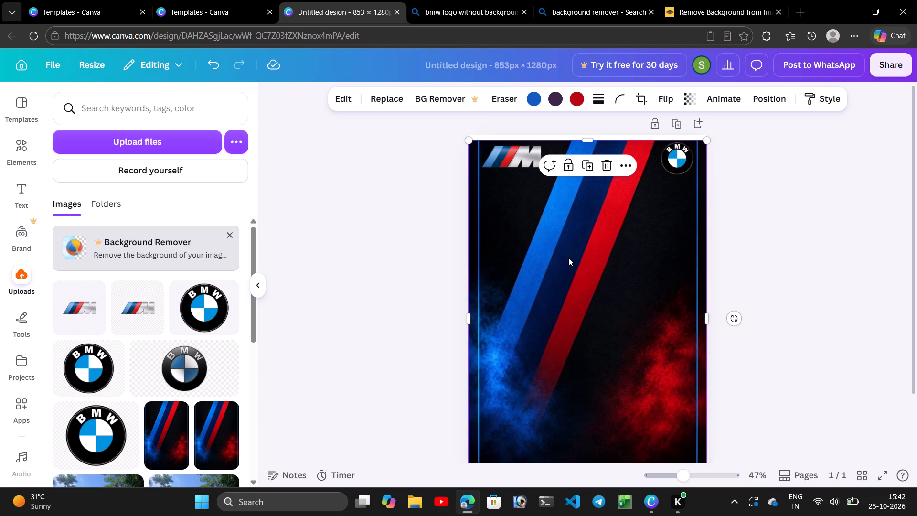
{"action": "left_click_drag", "start_coordinate": [568, 258], "coordinate": [567, 249]}
{"action": "left_click_drag", "start_coordinate": [573, 279], "coordinate": [574, 266]}
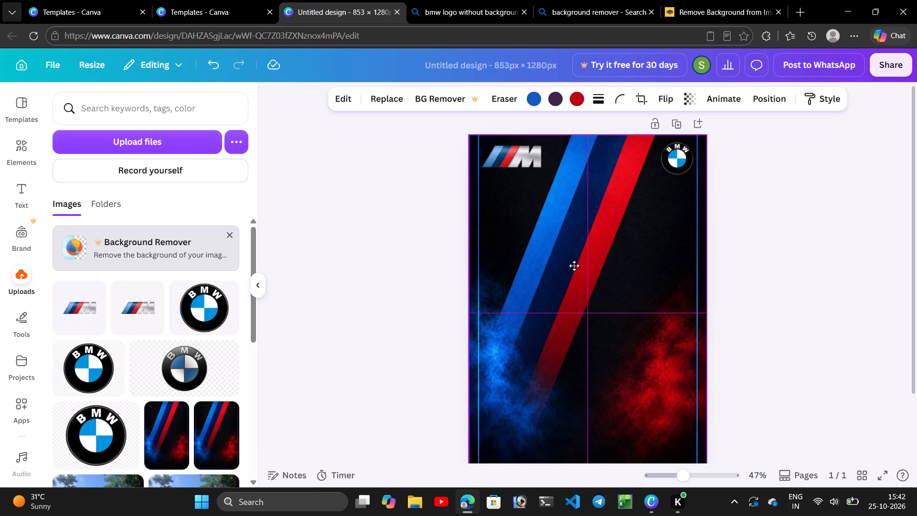
{"action": "left_click_drag", "start_coordinate": [574, 266], "coordinate": [576, 250]}
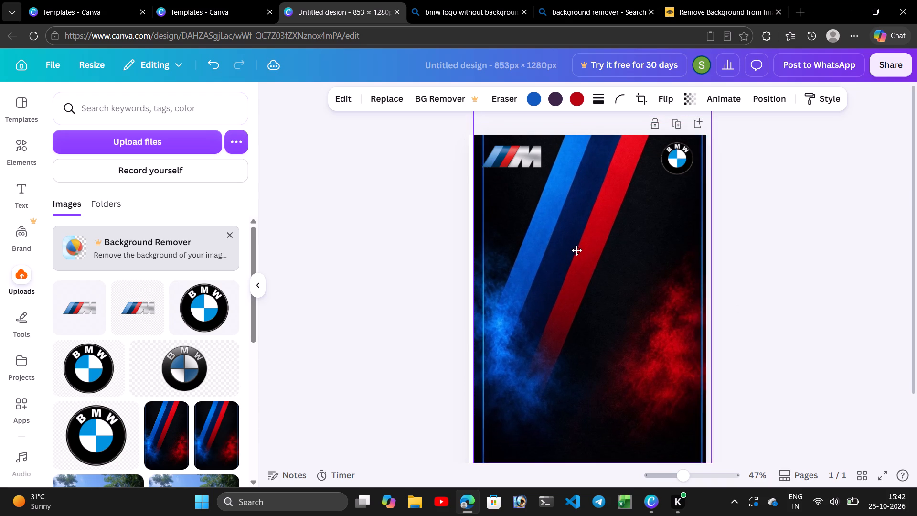
{"action": "left_click_drag", "start_coordinate": [576, 250], "coordinate": [572, 248]}
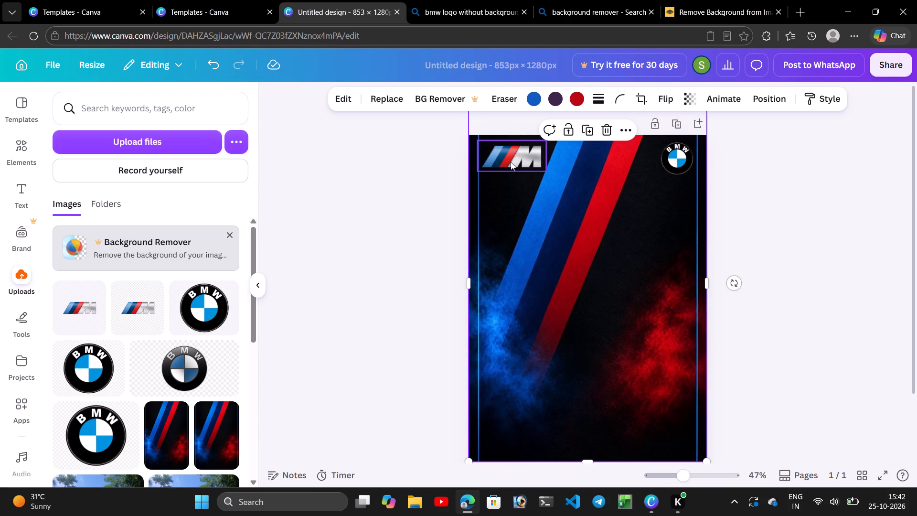
{"action": "left_click_drag", "start_coordinate": [569, 217], "coordinate": [578, 217]}
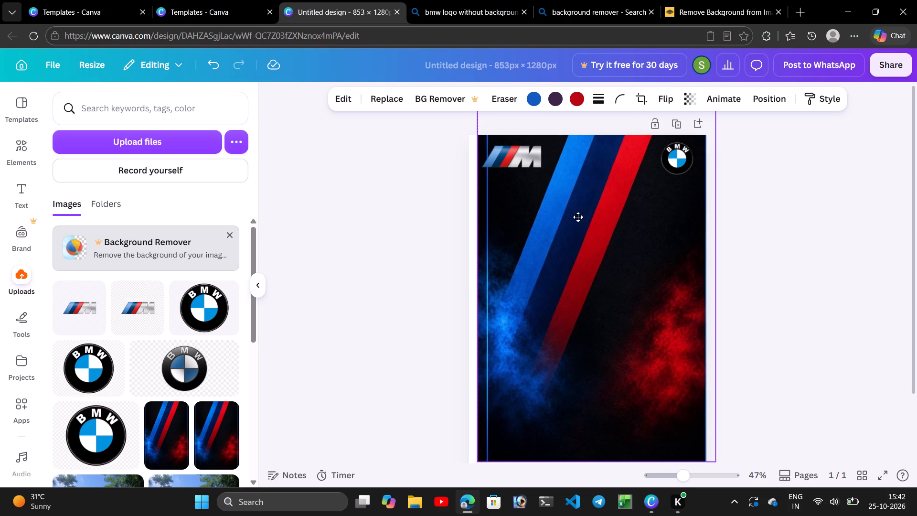
{"action": "left_click_drag", "start_coordinate": [578, 217], "coordinate": [572, 226]}
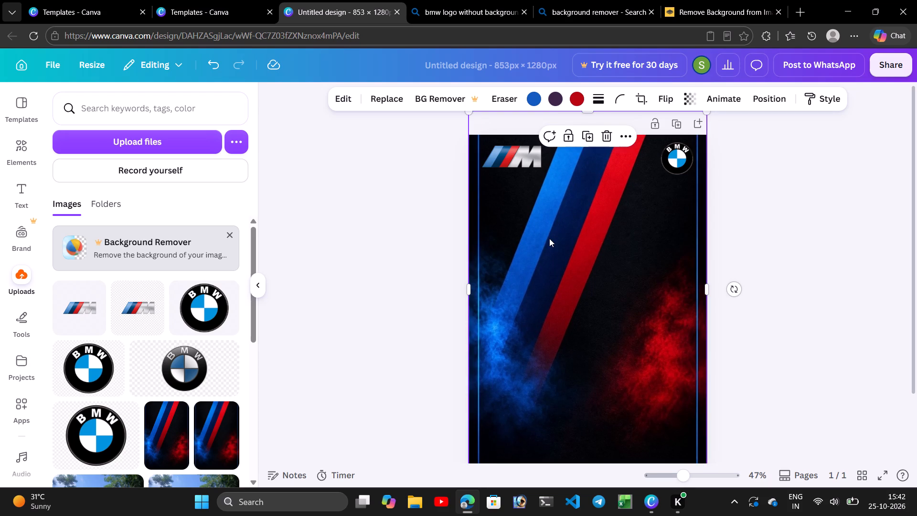
{"action": "left_click", "coordinate": [778, 244]}
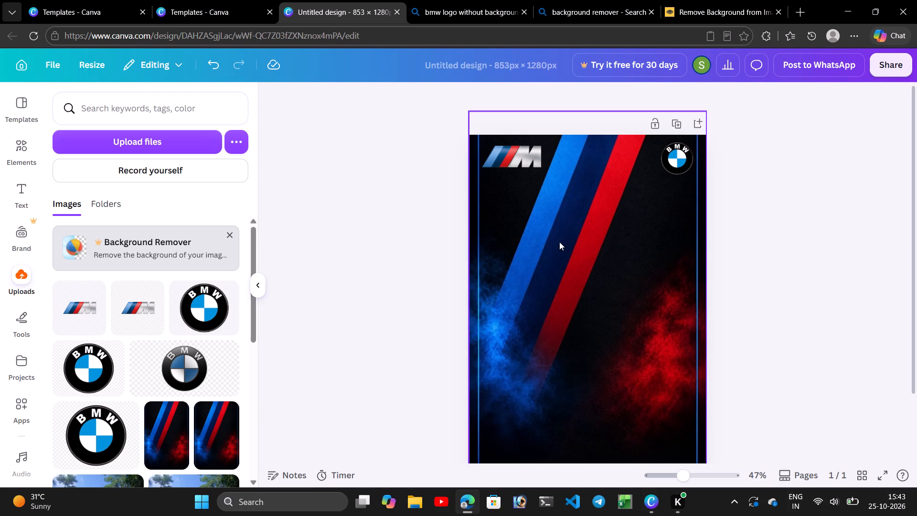
{"action": "left_click", "coordinate": [795, 277]}
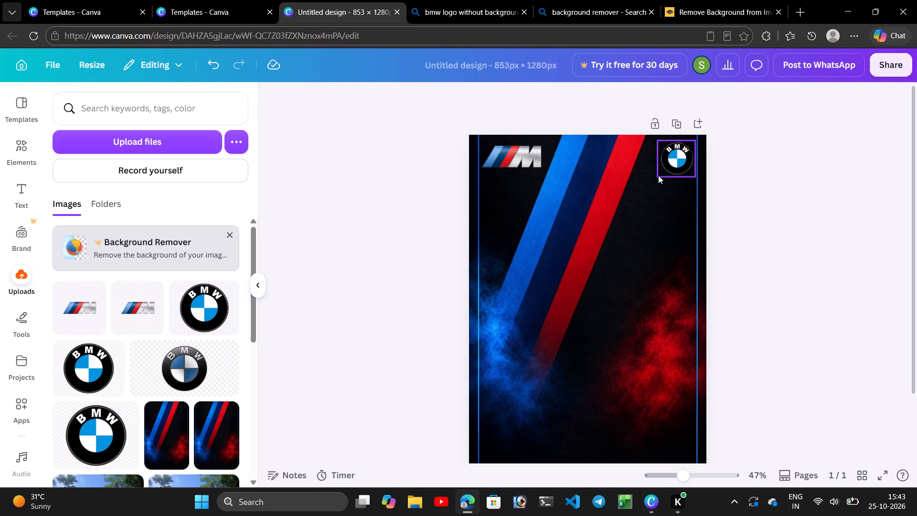
Enlarge the round BMW logo slightly, keeping it in the page's upper-right corner.
{"action": "left_click", "coordinate": [670, 158]}
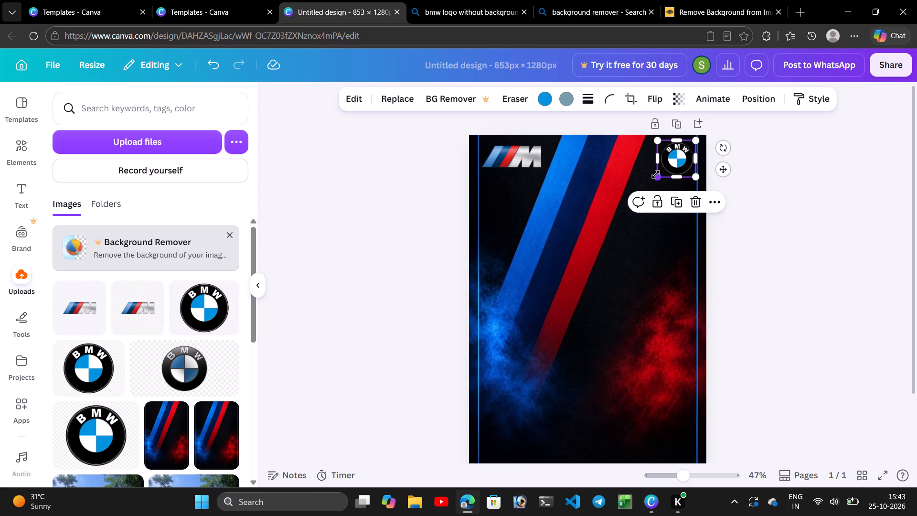
{"action": "left_click_drag", "start_coordinate": [658, 179], "coordinate": [654, 183]}
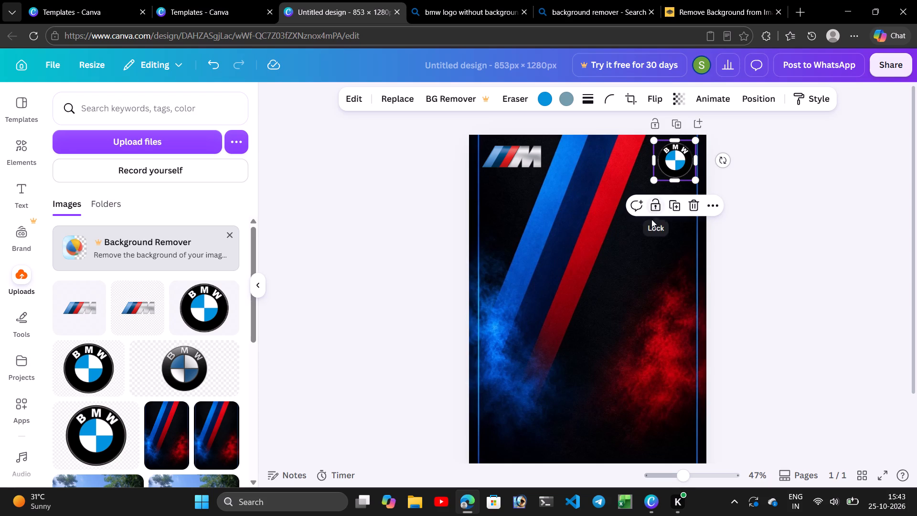
{"action": "left_click", "coordinate": [651, 247]}
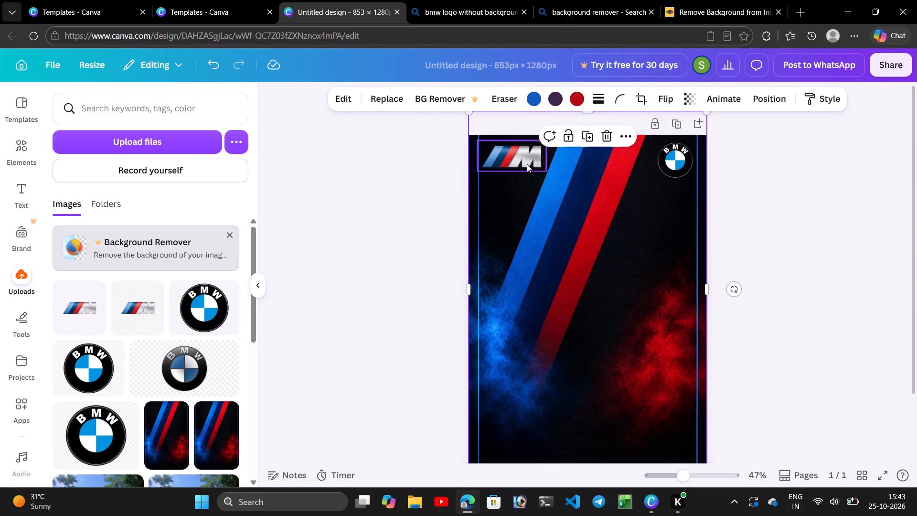
Scale the M logo down slightly and place it back beside the vertical blue line in the page's upper-left corner.
{"action": "left_click", "coordinate": [527, 164]}
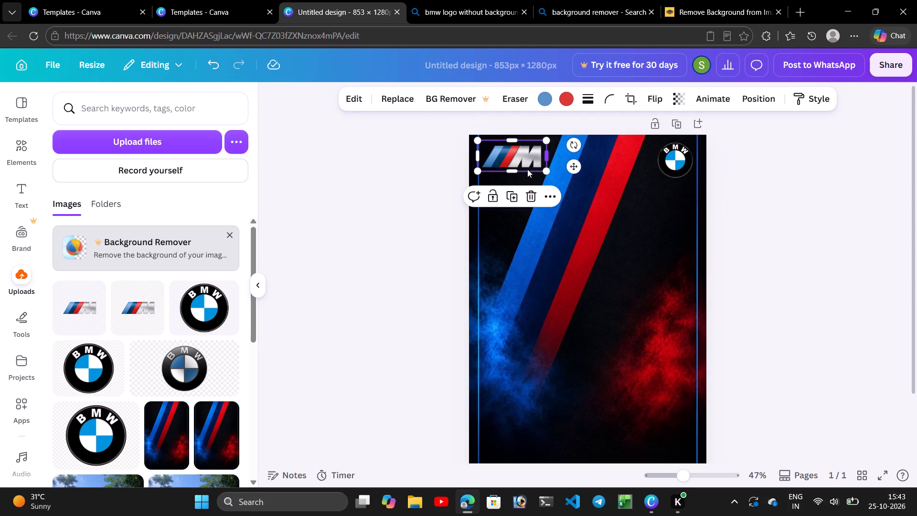
{"action": "left_click_drag", "start_coordinate": [479, 173], "coordinate": [484, 165]}
{"action": "left_click_drag", "start_coordinate": [528, 157], "coordinate": [521, 157]}
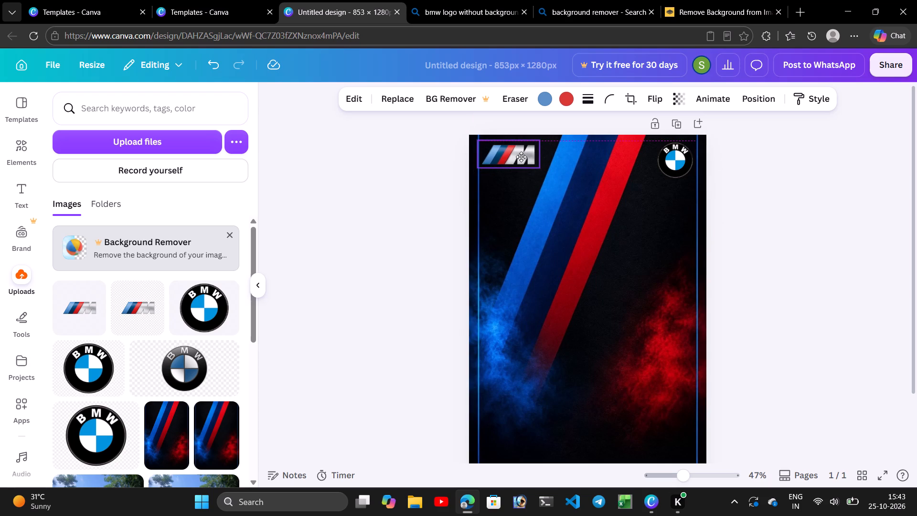
{"action": "left_click_drag", "start_coordinate": [521, 157], "coordinate": [522, 157]}
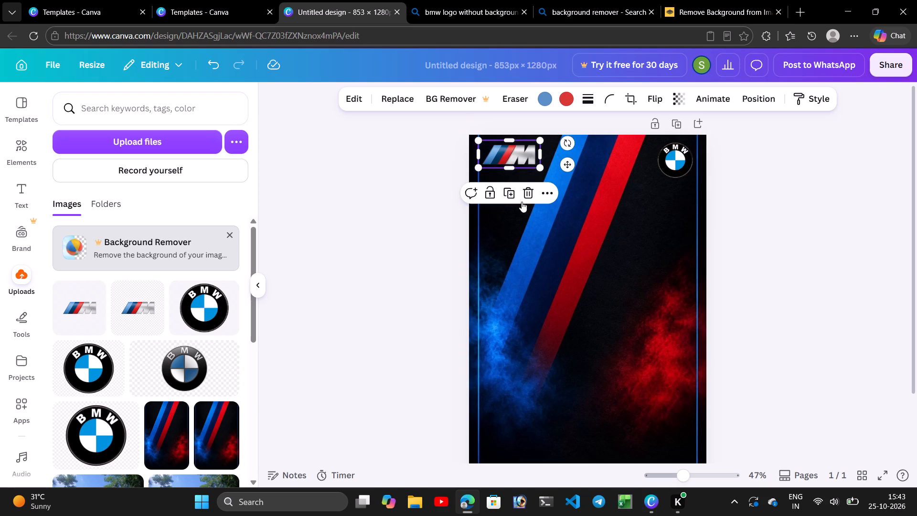
{"action": "left_click", "coordinate": [522, 233]}
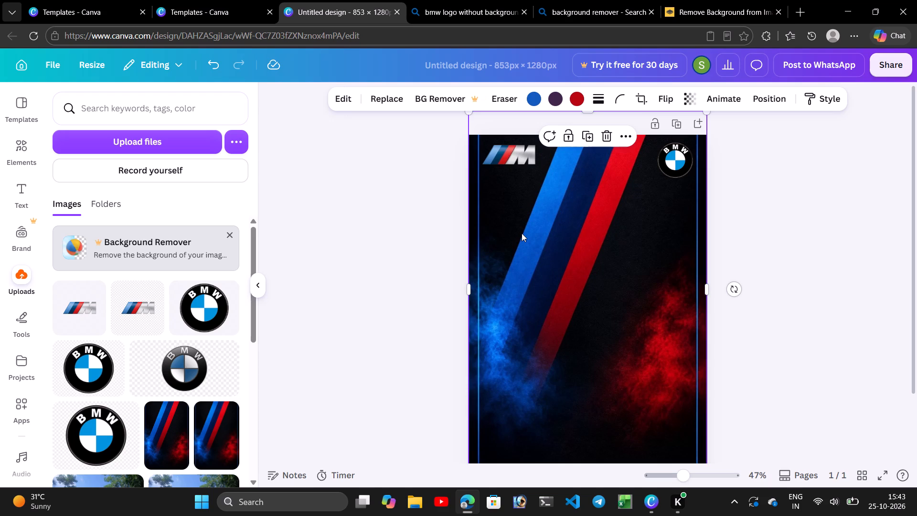
{"action": "left_click", "coordinate": [504, 153]}
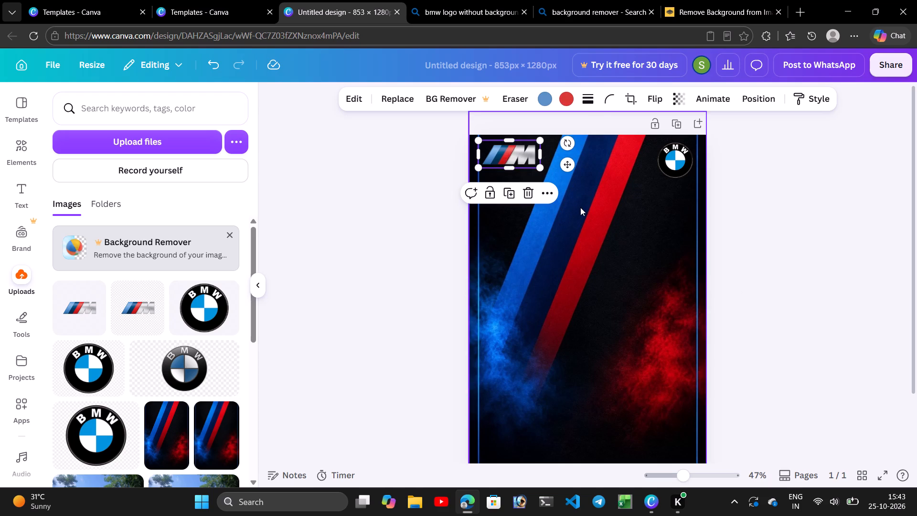
{"action": "left_click", "coordinate": [580, 207]}
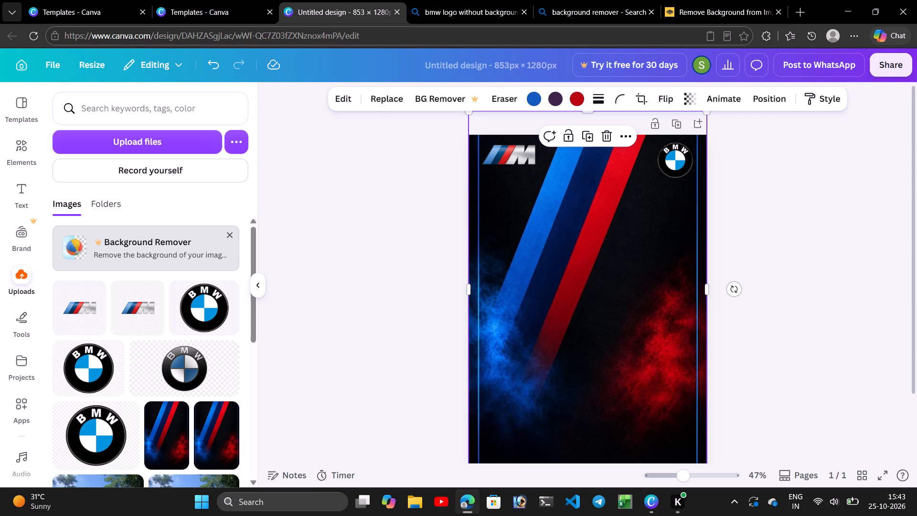
Add a new text box to the page and replace its placeholder with the line "THE ULTIMATE".
{"action": "left_click", "coordinate": [18, 190]}
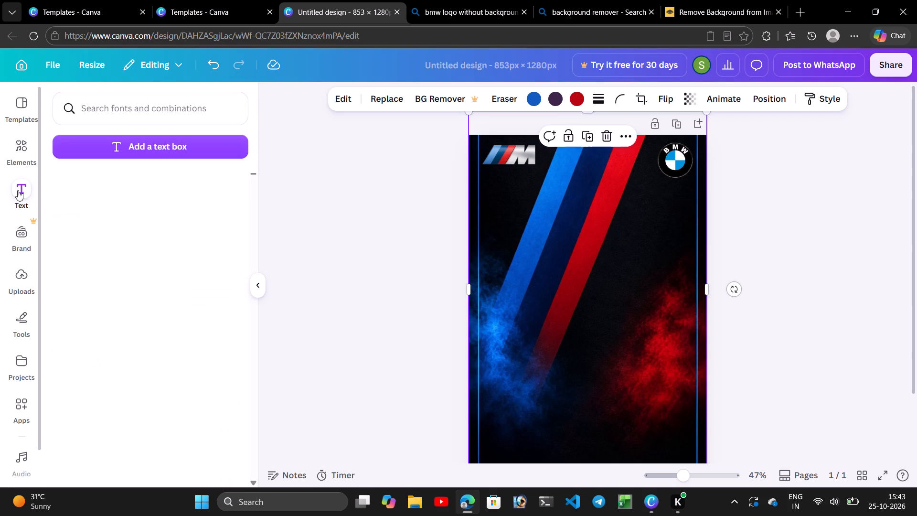
{"action": "left_click", "coordinate": [145, 107]}
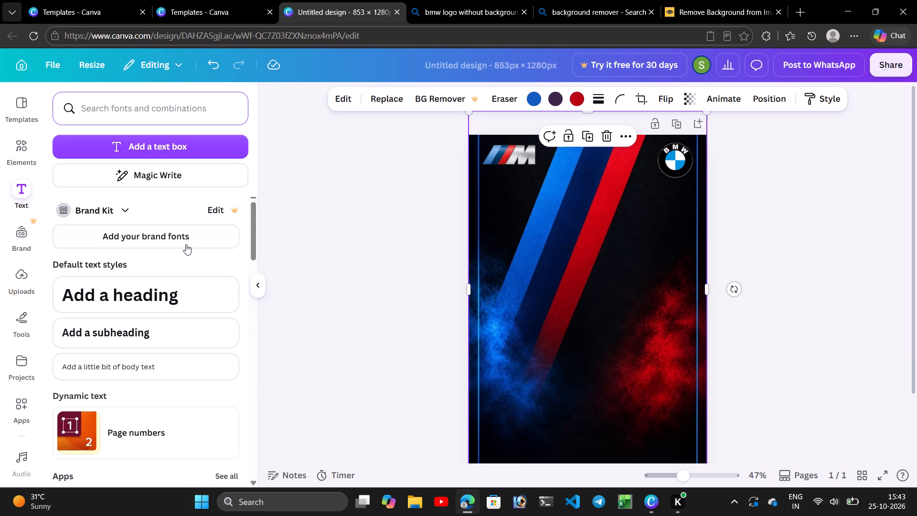
{"action": "left_click", "coordinate": [153, 152]}
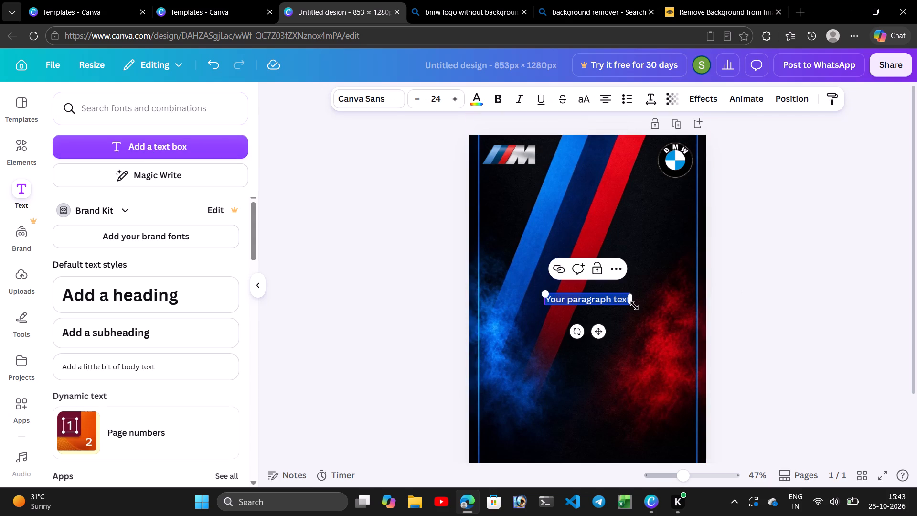
{"action": "key", "text": "BackSpace"}
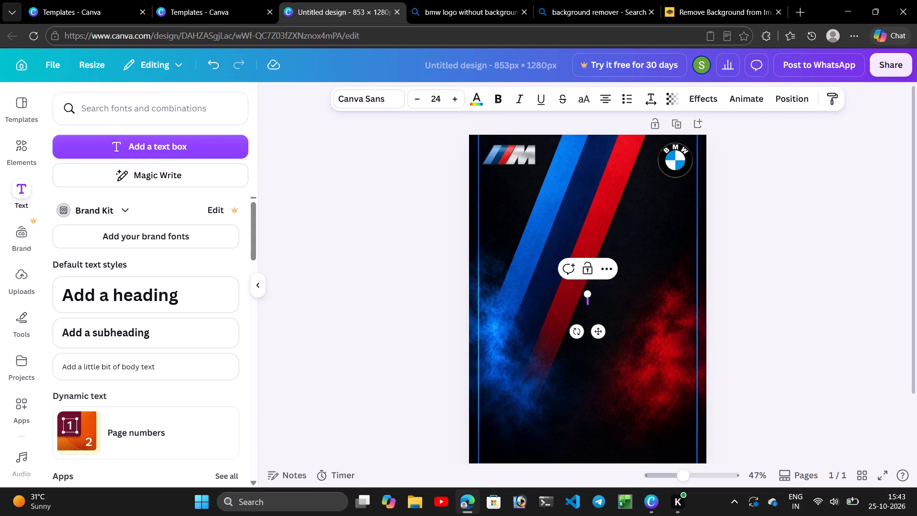
{"action": "type", "text": "THE"}
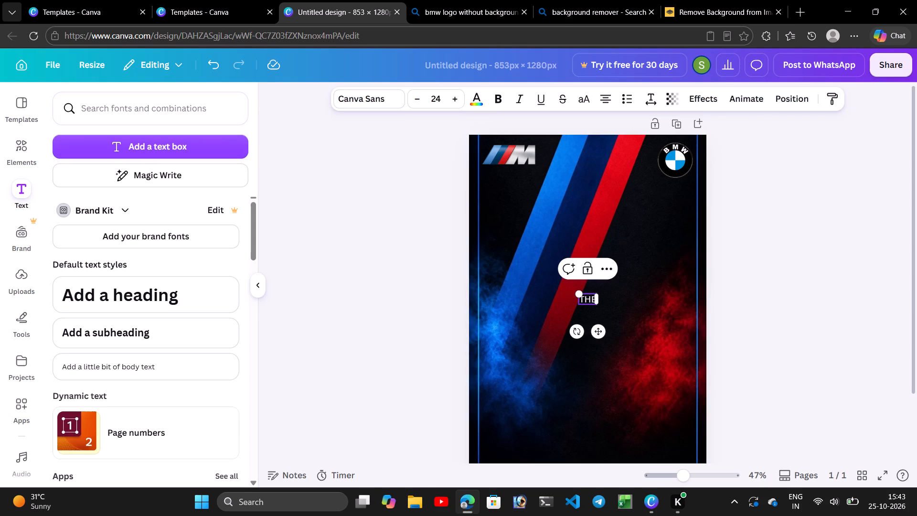
{"action": "key", "text": "space"}
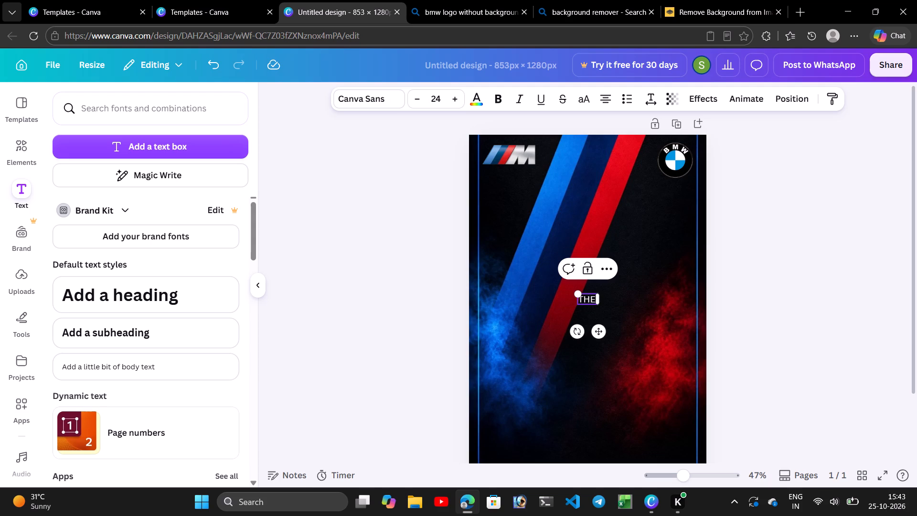
{"action": "key", "text": "u"}
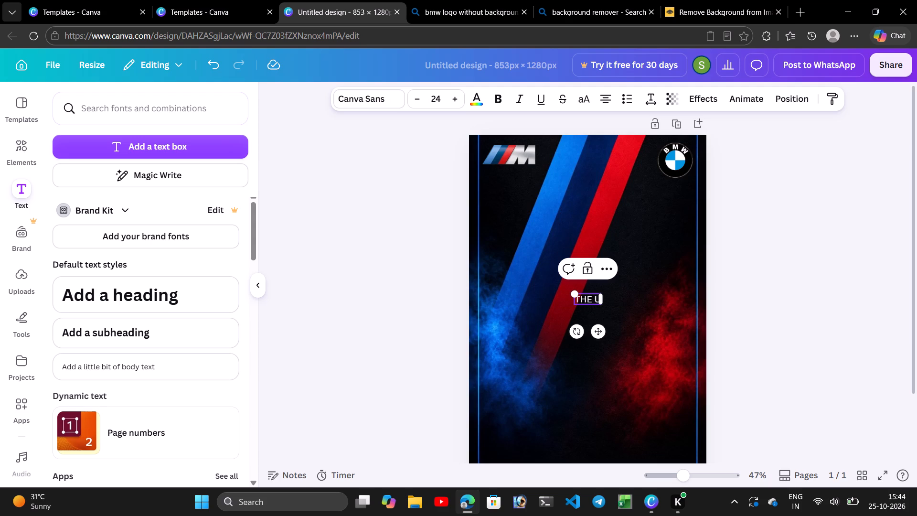
{"action": "type", "text": "LTI"}
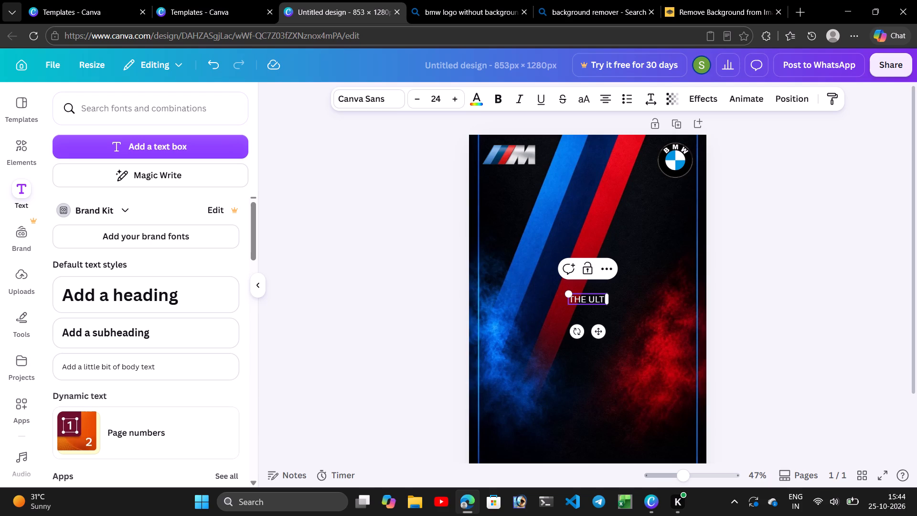
{"action": "key", "text": "m"}
{"action": "type", "text": "ATE"}
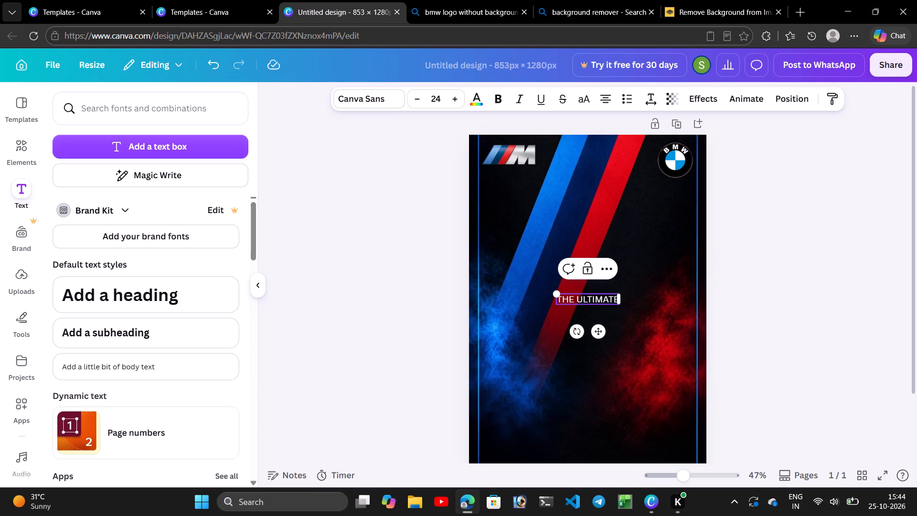
{"action": "key", "text": "space"}
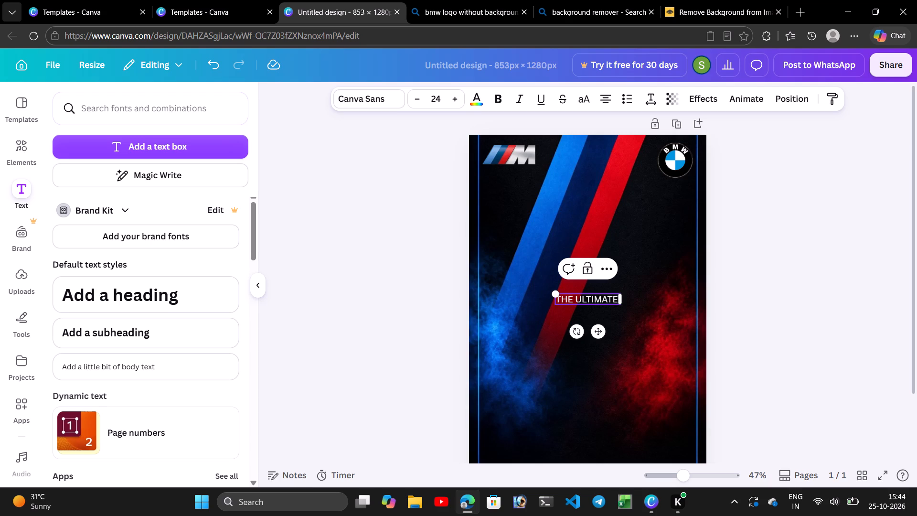
Add a second line reading "DRIVING MACHINE" to the slogan text box.
{"action": "key", "text": "Return"}
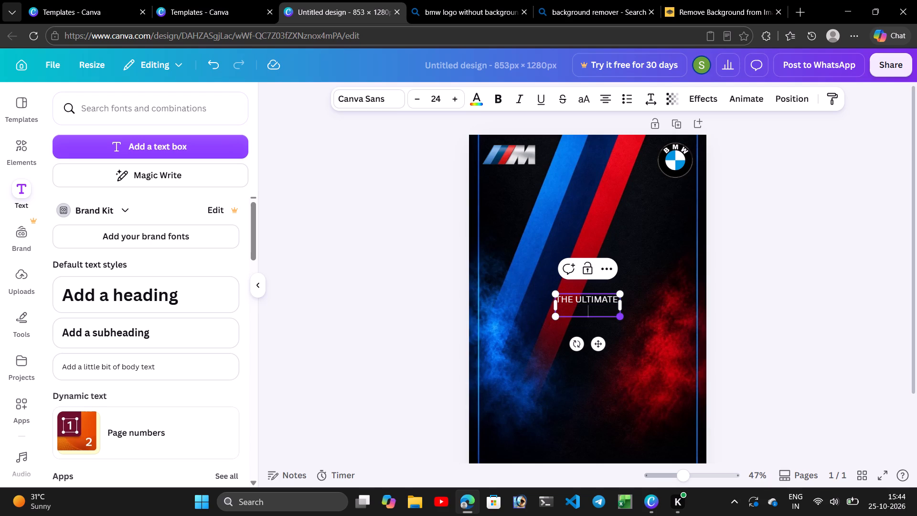
{"action": "type", "text": "DR"}
{"action": "key", "text": "i"}
{"action": "type", "text": "VING"}
{"action": "key", "text": "space"}
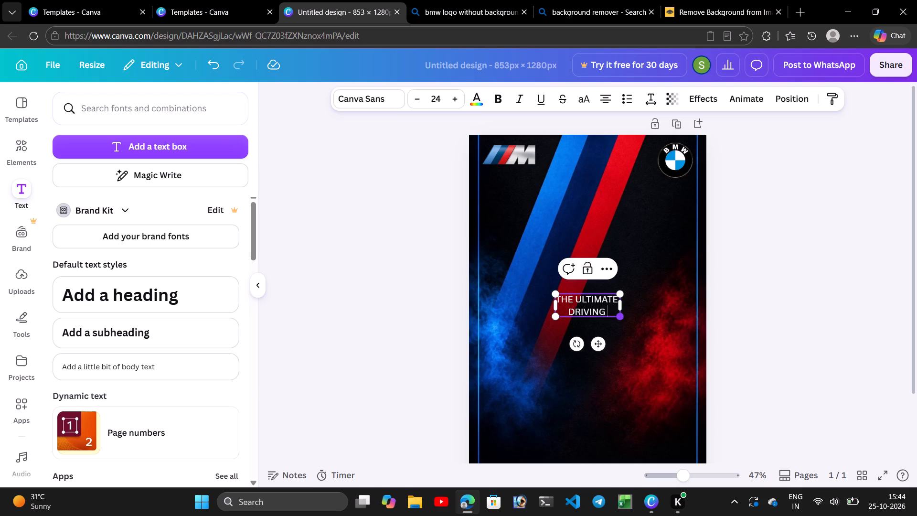
{"action": "key", "text": "m"}
{"action": "key", "text": "a"}
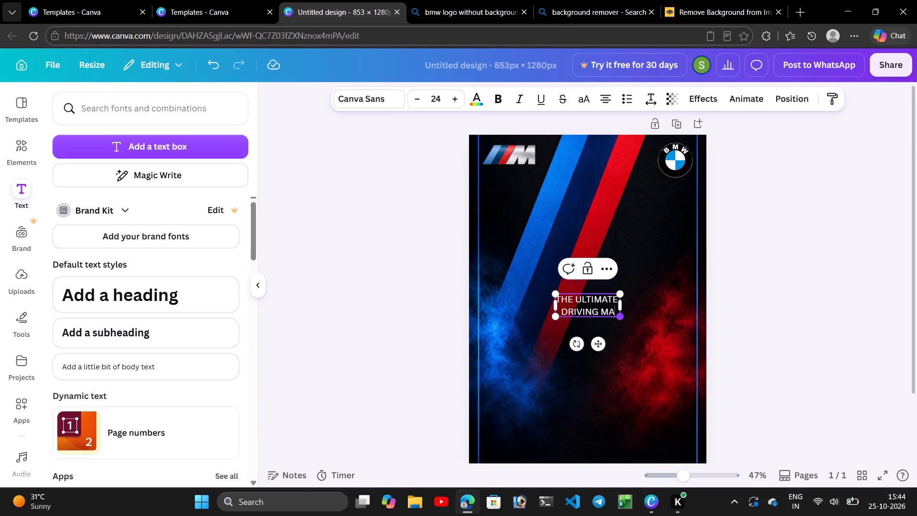
{"action": "key", "text": "c"}
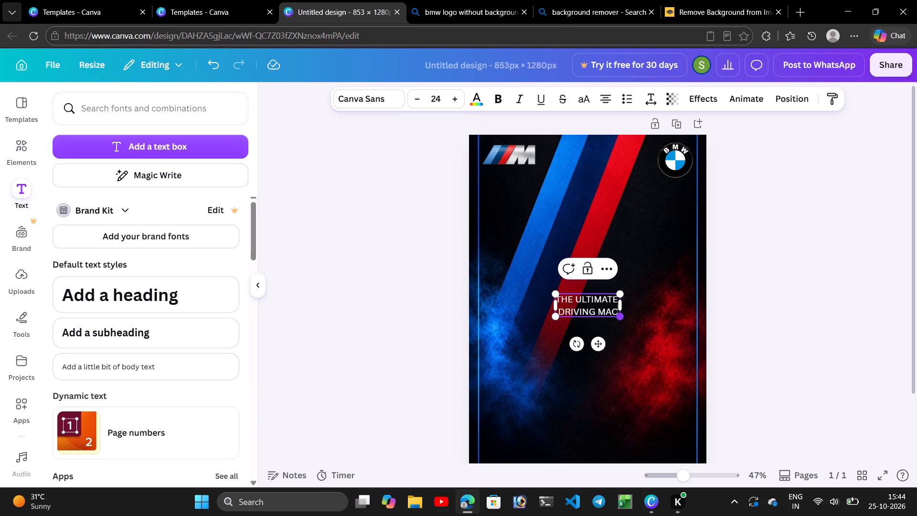
{"action": "type", "text": "HI"}
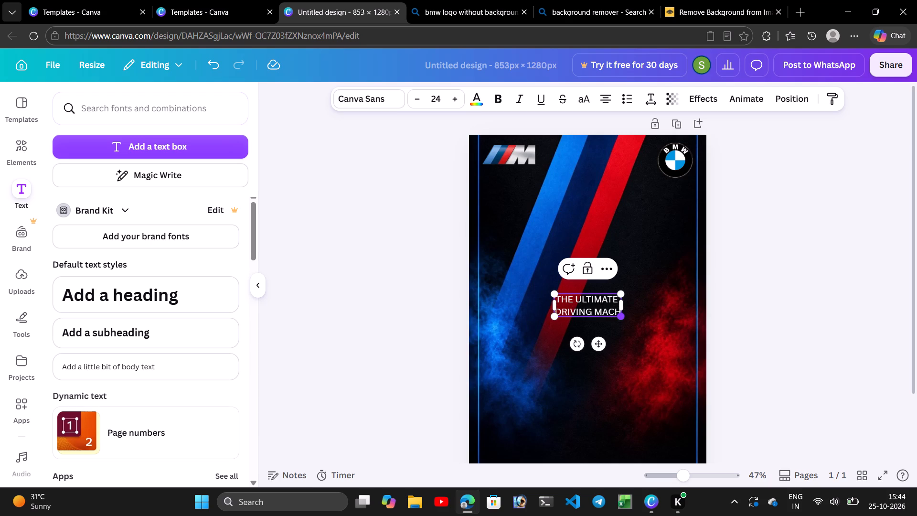
{"action": "type", "text": "NE"}
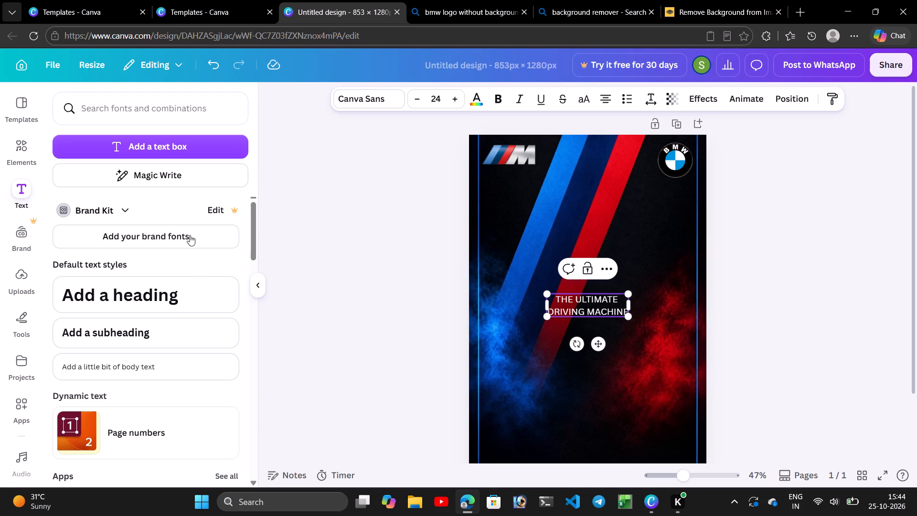
Widen the slogan text box by extending its right edge, keeping the text on two lines.
{"action": "scroll", "coordinate": [190, 201], "scroll_direction": "down", "scroll_amount": 10}
{"action": "left_click_drag", "start_coordinate": [629, 305], "coordinate": [652, 305]}
Move the slogan text box up to the page's upper-left corner, directly beneath the M logo.
{"action": "left_click_drag", "start_coordinate": [599, 302], "coordinate": [551, 238]}
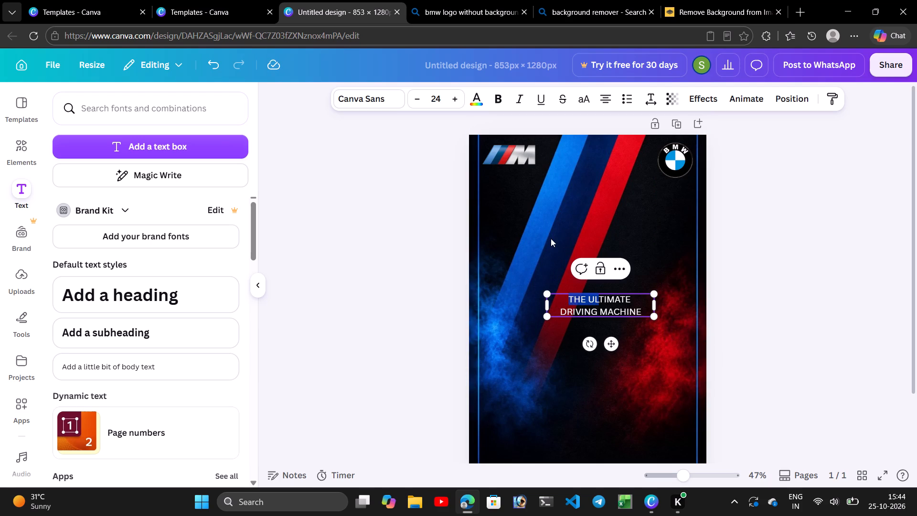
{"action": "left_click_drag", "start_coordinate": [551, 238], "coordinate": [560, 219]}
{"action": "left_click", "coordinate": [560, 219]}
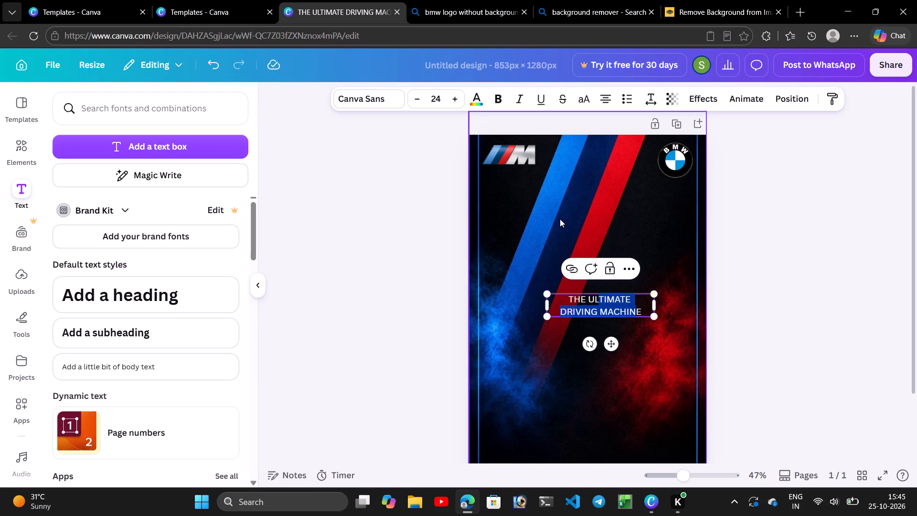
{"action": "left_click", "coordinate": [615, 311]}
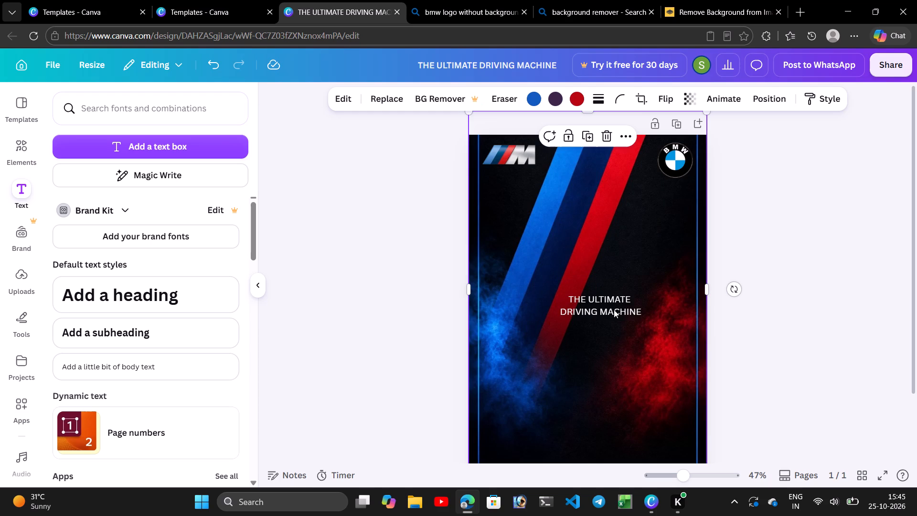
{"action": "left_click_drag", "start_coordinate": [614, 310], "coordinate": [536, 193]}
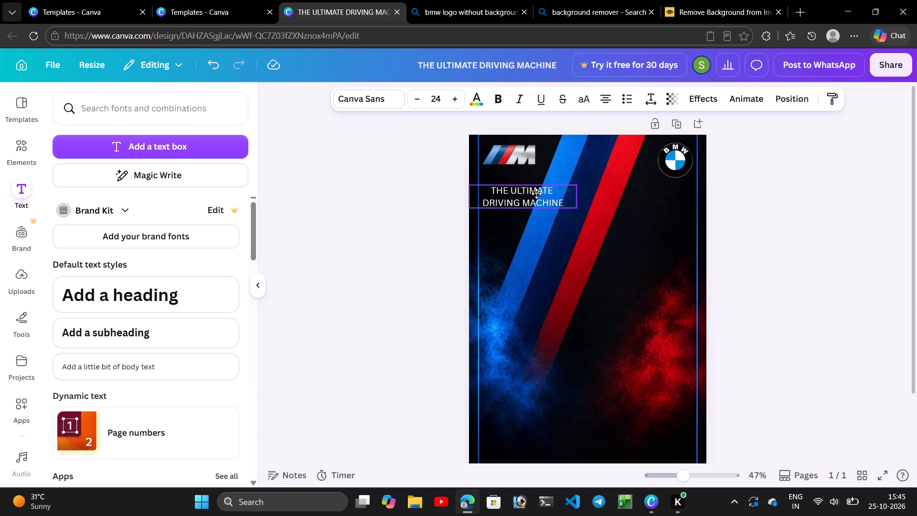
{"action": "left_click_drag", "start_coordinate": [536, 193], "coordinate": [537, 187]}
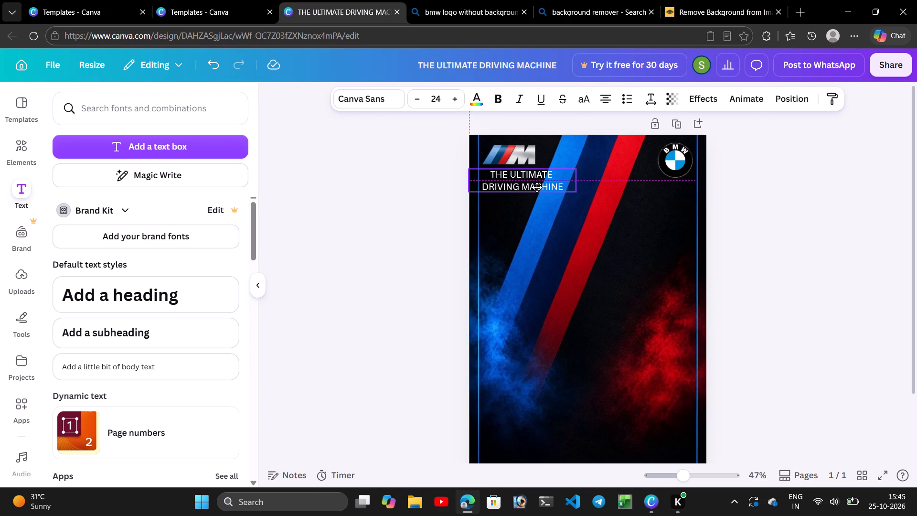
{"action": "left_click_drag", "start_coordinate": [537, 187], "coordinate": [532, 187]}
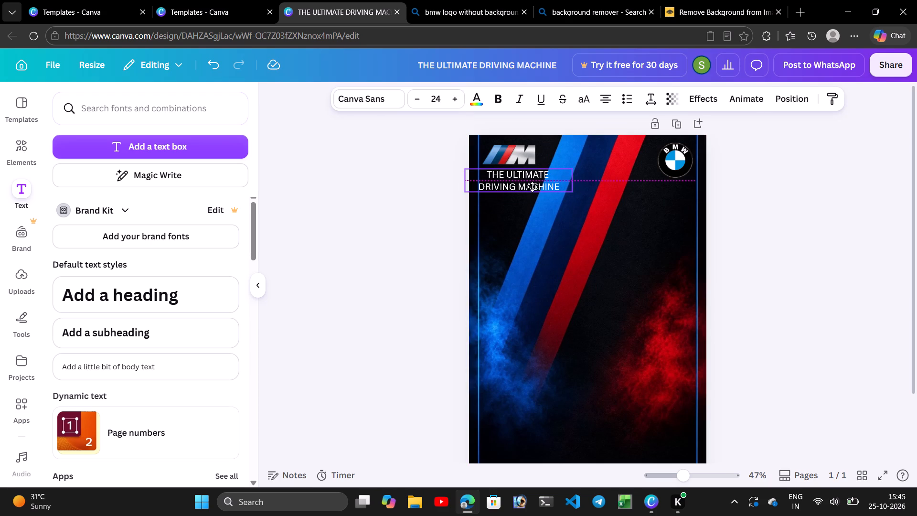
{"action": "left_click_drag", "start_coordinate": [532, 187], "coordinate": [540, 187]}
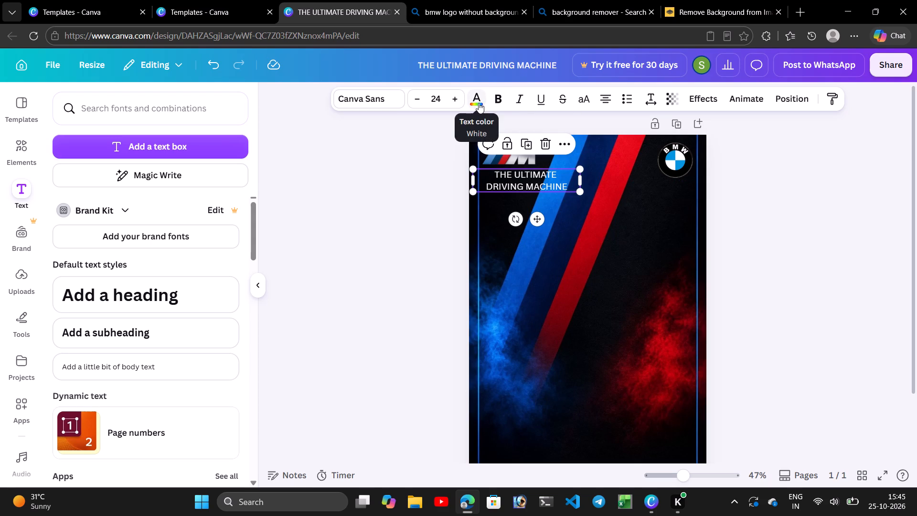
Left-align the slogan text and shift its box so the lines start just inside the left vertical blue line.
{"action": "left_click", "coordinate": [603, 100]}
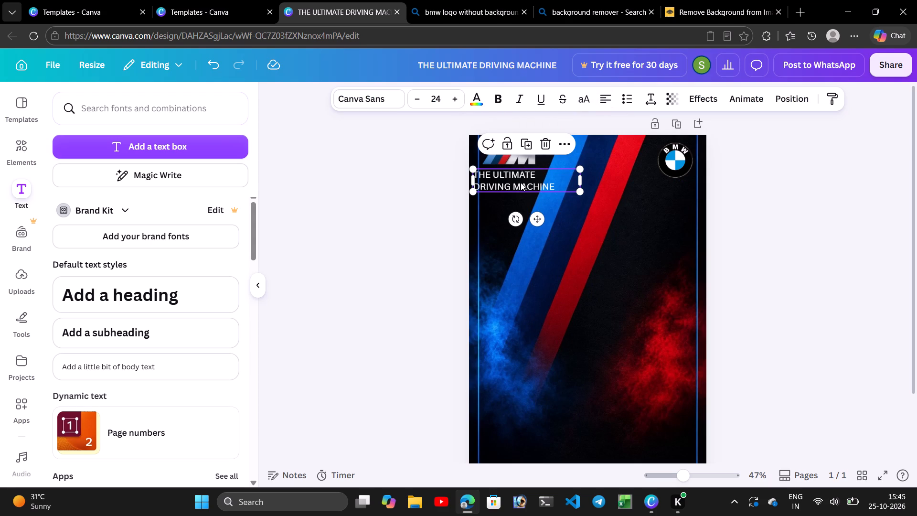
{"action": "left_click_drag", "start_coordinate": [520, 183], "coordinate": [531, 181]}
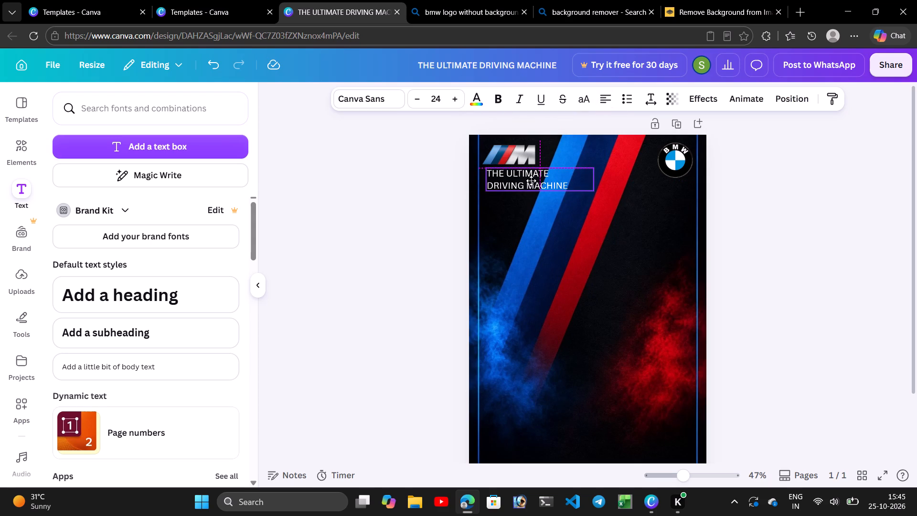
{"action": "left_click_drag", "start_coordinate": [531, 181], "coordinate": [531, 181]}
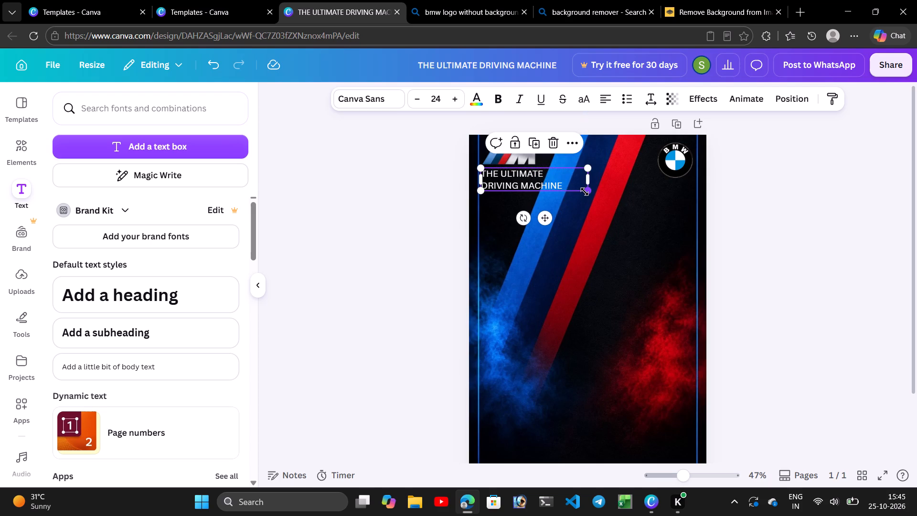
Scale the slogan text box down to a font size of about 17.1, keeping it beneath the M logo.
{"action": "left_click_drag", "start_coordinate": [585, 192], "coordinate": [555, 186]}
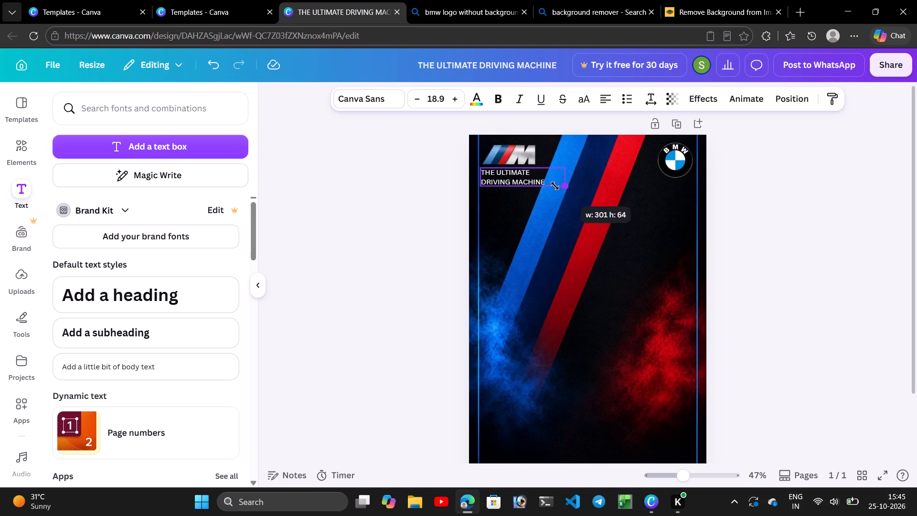
{"action": "left_click_drag", "start_coordinate": [555, 186], "coordinate": [548, 188]}
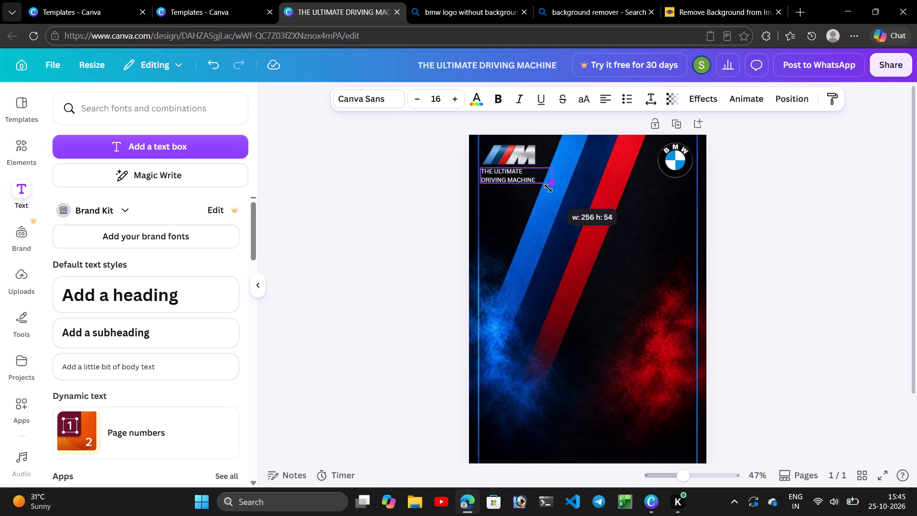
{"action": "left_click_drag", "start_coordinate": [548, 188], "coordinate": [553, 189]}
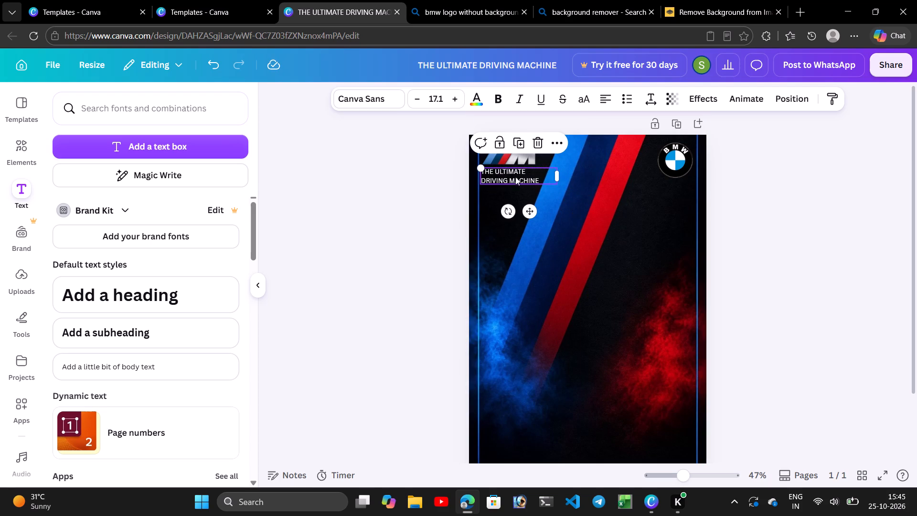
Shift the slogan text box slightly right so its lines start beneath the M logo's left edge.
{"action": "left_click", "coordinate": [515, 176]}
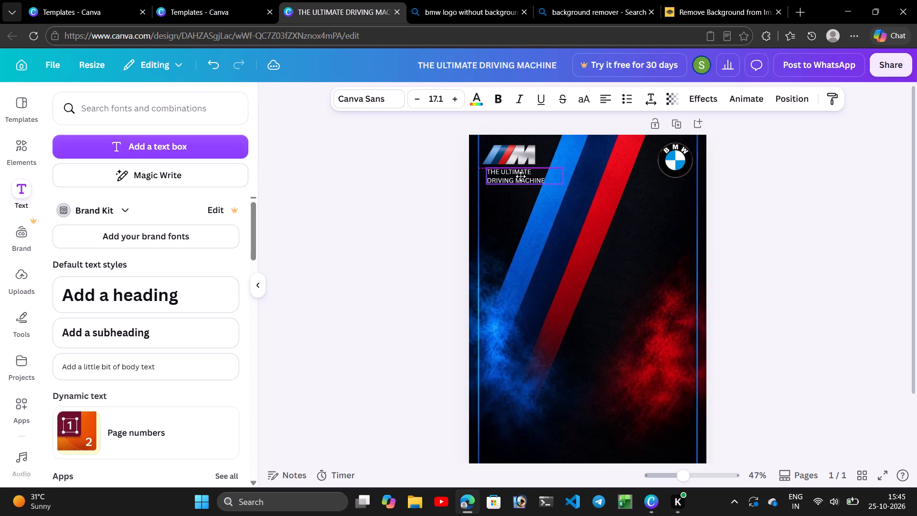
{"action": "left_click", "coordinate": [601, 227]}
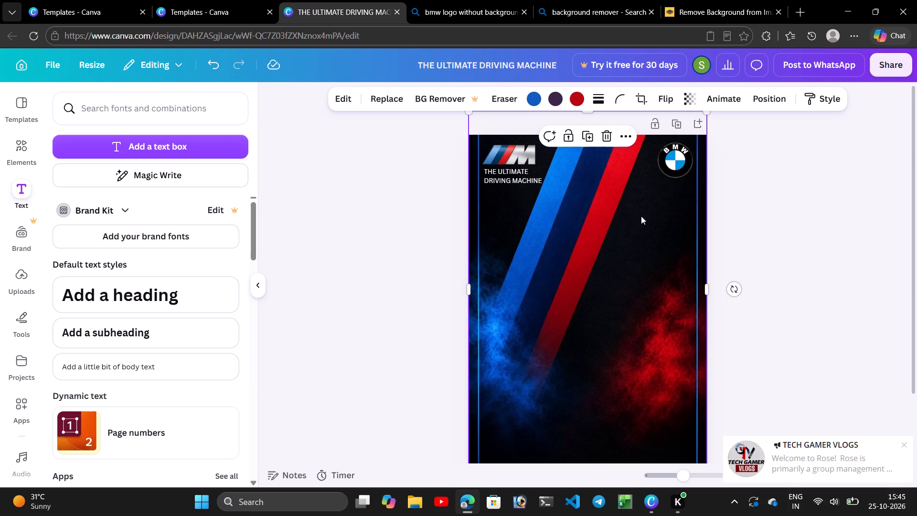
Enlarge the round BMW logo slightly from its lower-left corner, keeping it in the page's upper-right corner.
{"action": "left_click", "coordinate": [674, 169]}
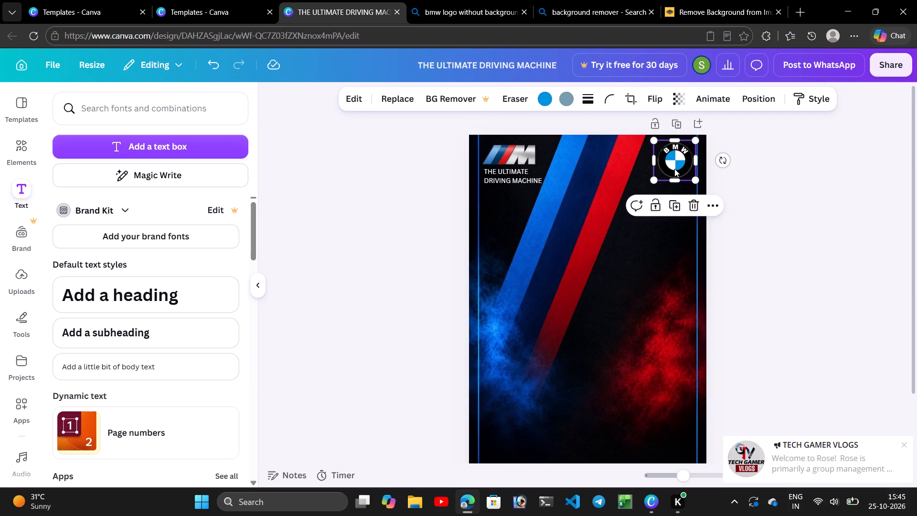
{"action": "left_click_drag", "start_coordinate": [656, 181], "coordinate": [651, 179]}
{"action": "left_click", "coordinate": [615, 281]}
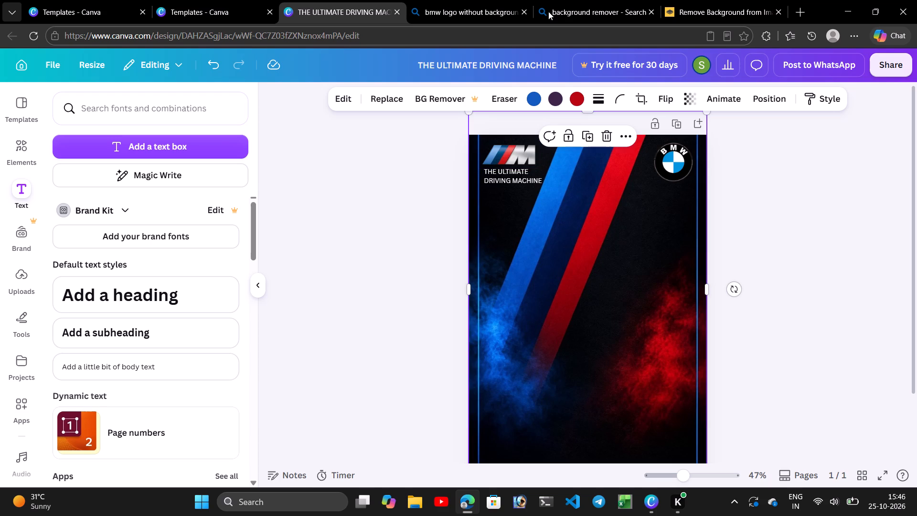
Return to the BMW logo web search and change the query to "bmw M4 logo without background".
{"action": "left_click", "coordinate": [486, 10]}
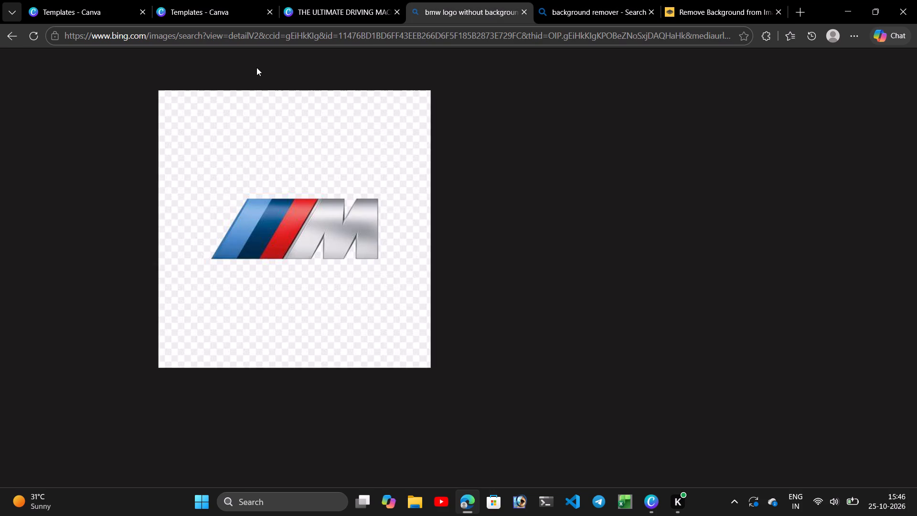
{"action": "left_click", "coordinate": [16, 34]}
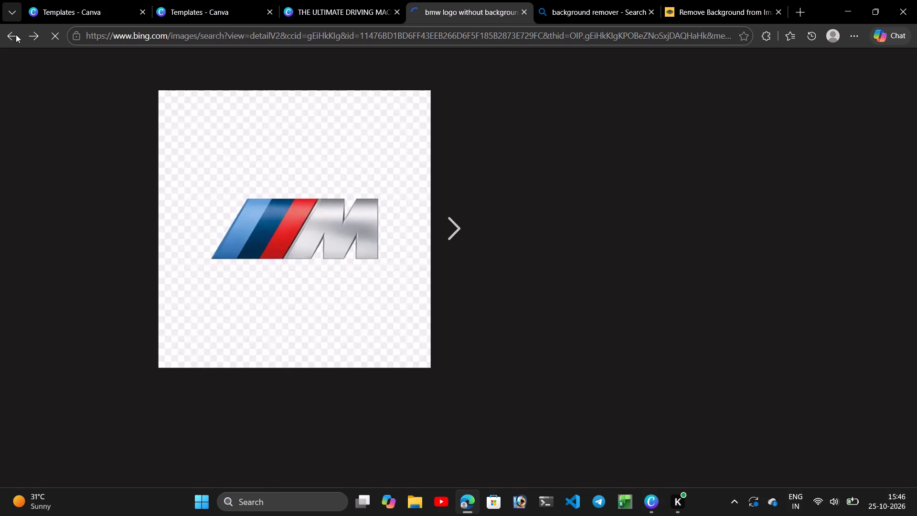
{"action": "left_click", "coordinate": [16, 35]}
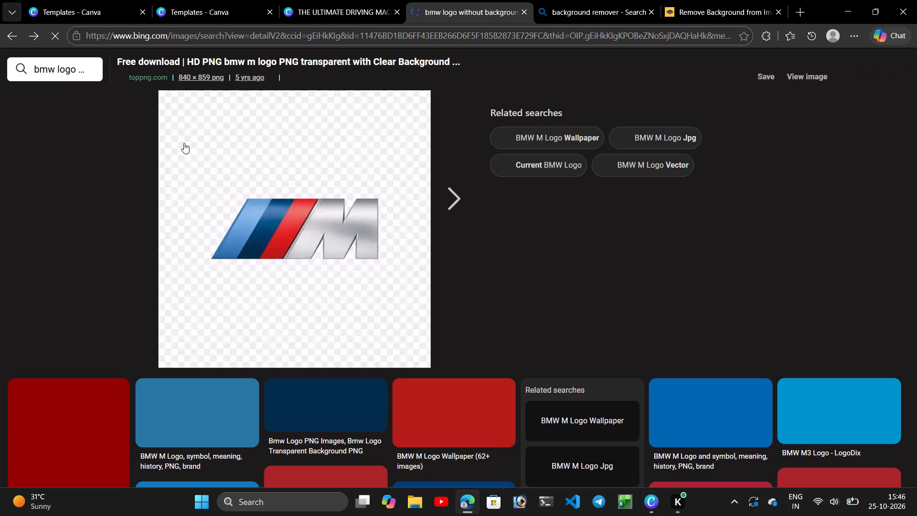
{"action": "left_click", "coordinate": [149, 75]}
{"action": "key", "text": "space"}
{"action": "key", "text": "m"}
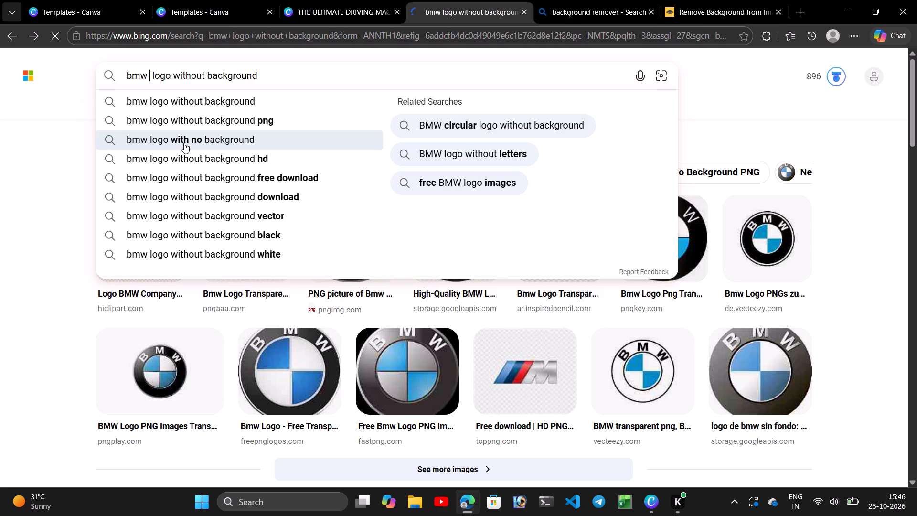
{"action": "key", "text": "4"}
{"action": "key", "text": "Return"}
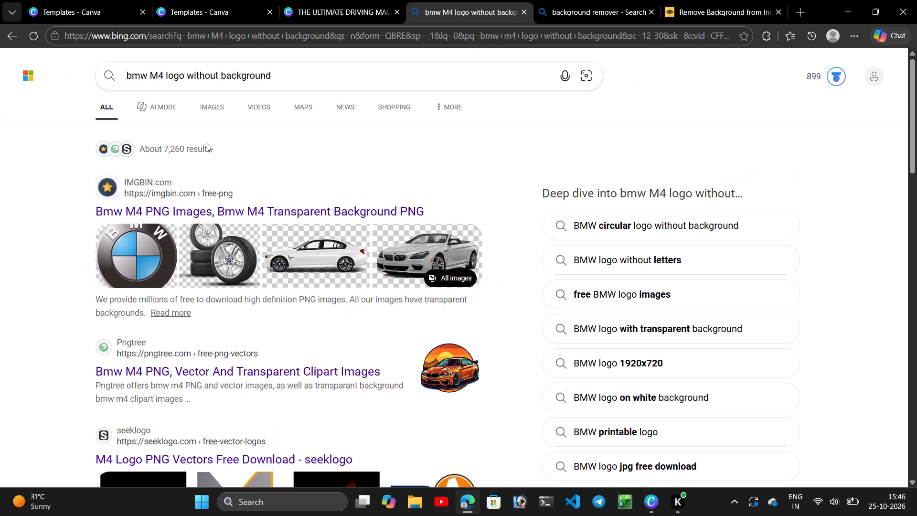
Open all image results for the M4 logo search and browse them for a suitable transparent M4 logo.
{"action": "left_click", "coordinate": [441, 279]}
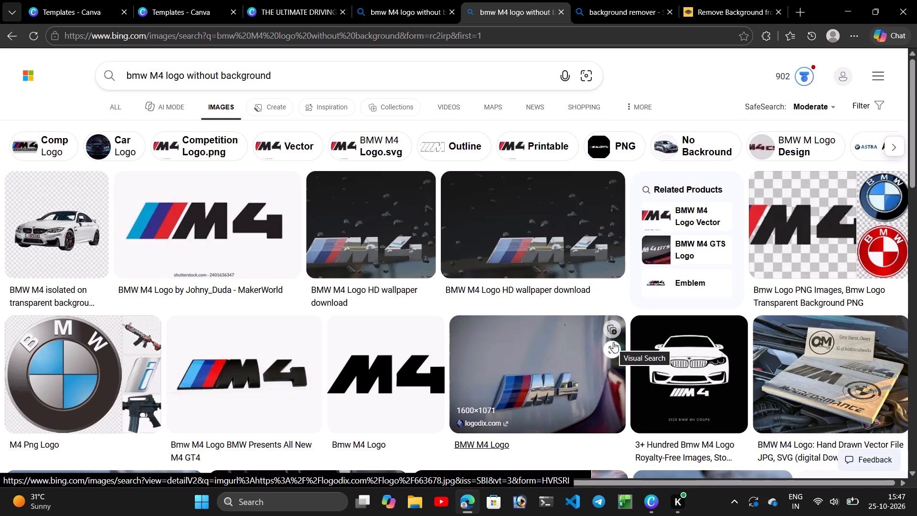
{"action": "scroll", "coordinate": [613, 342], "scroll_direction": "down", "scroll_amount": 2}
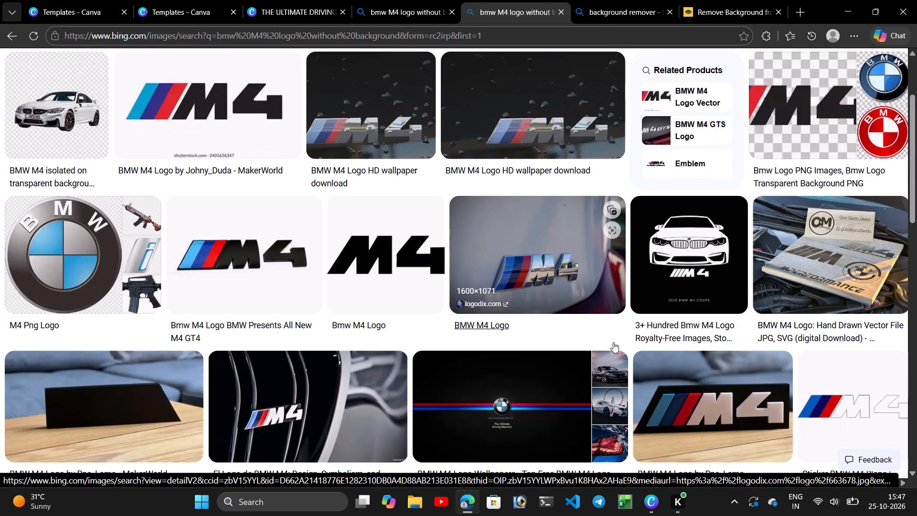
{"action": "scroll", "coordinate": [613, 342], "scroll_direction": "down", "scroll_amount": 5}
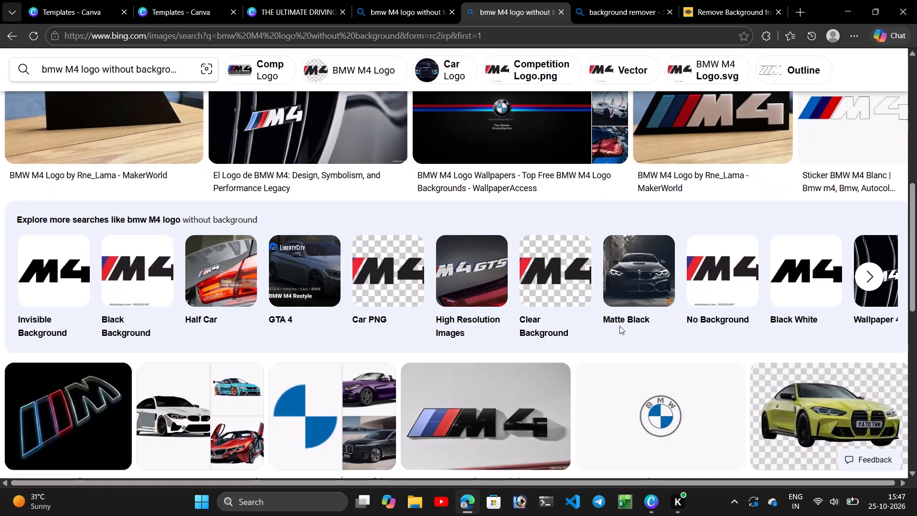
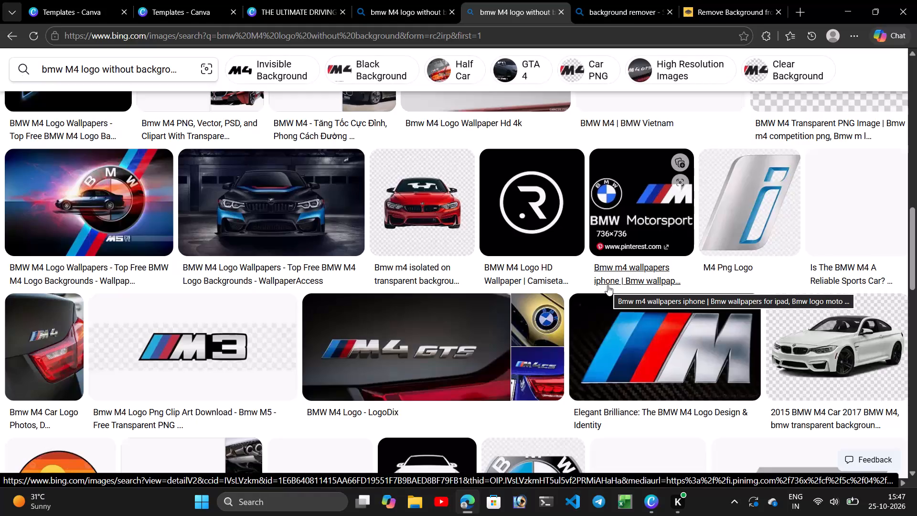
Browse the M4 logo image results further for a suitable logo without a background.
{"action": "scroll", "coordinate": [608, 285], "scroll_direction": "down", "scroll_amount": 4}
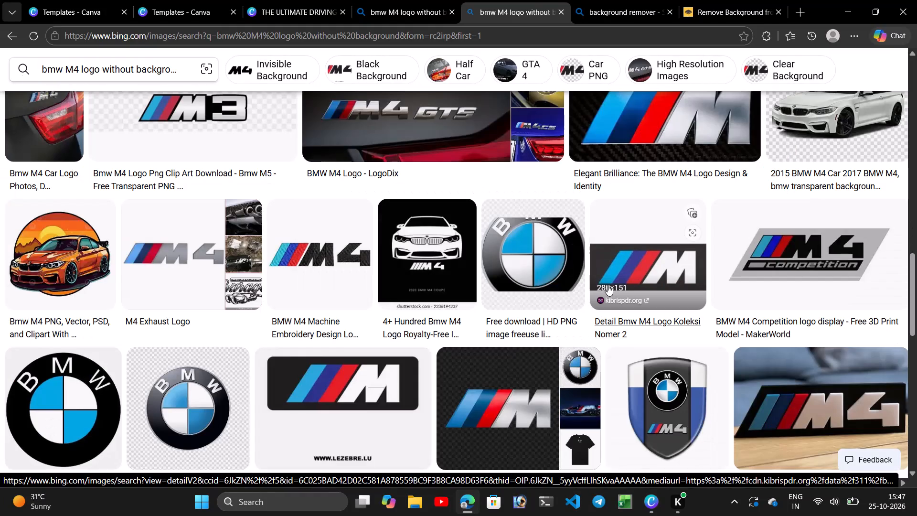
{"action": "scroll", "coordinate": [608, 285], "scroll_direction": "down", "scroll_amount": 3}
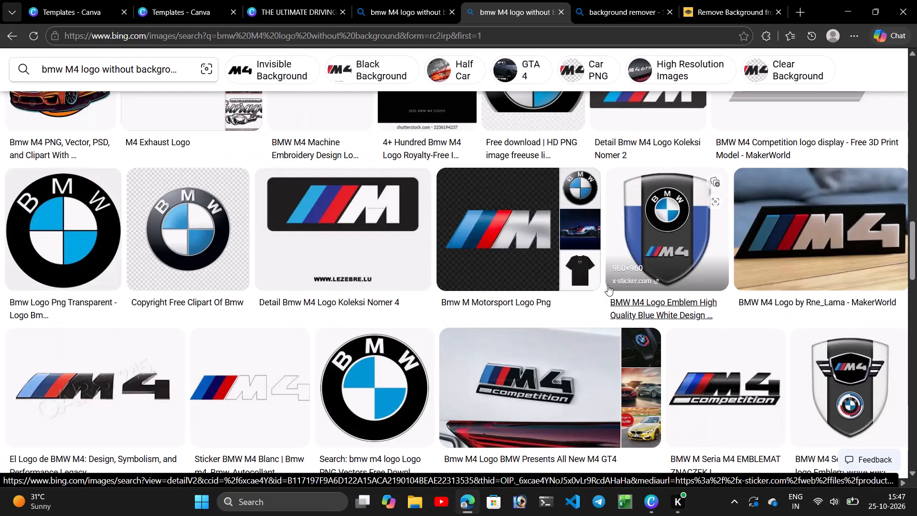
{"action": "scroll", "coordinate": [608, 285], "scroll_direction": "down", "scroll_amount": 4}
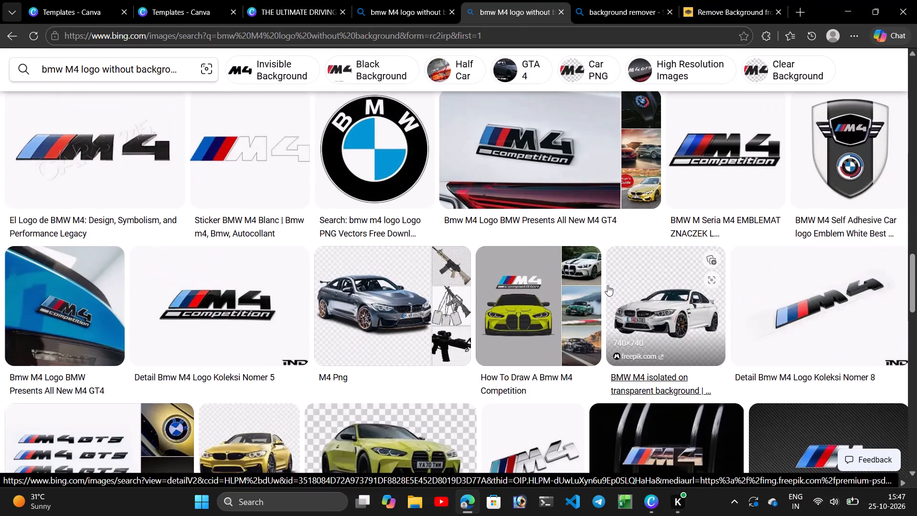
{"action": "scroll", "coordinate": [608, 285], "scroll_direction": "down", "scroll_amount": 2}
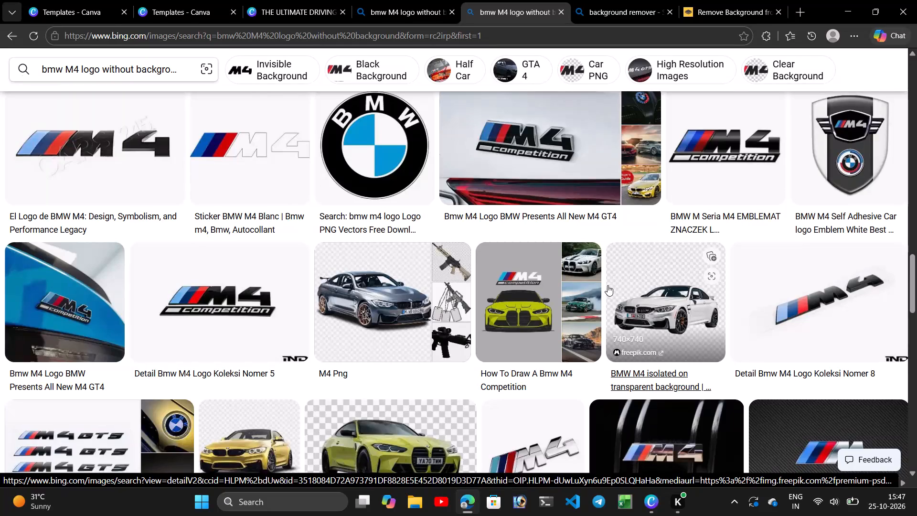
{"action": "scroll", "coordinate": [608, 285], "scroll_direction": "up", "scroll_amount": 8}
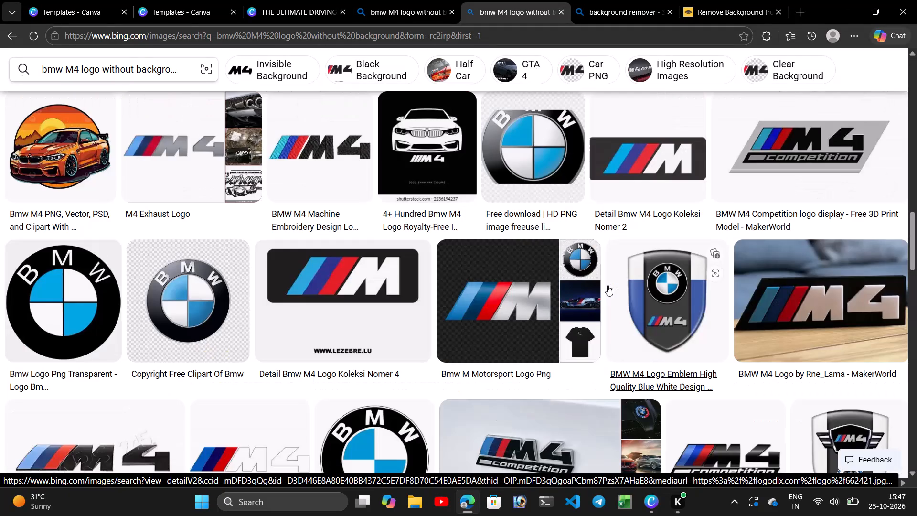
{"action": "scroll", "coordinate": [608, 285], "scroll_direction": "up", "scroll_amount": 4}
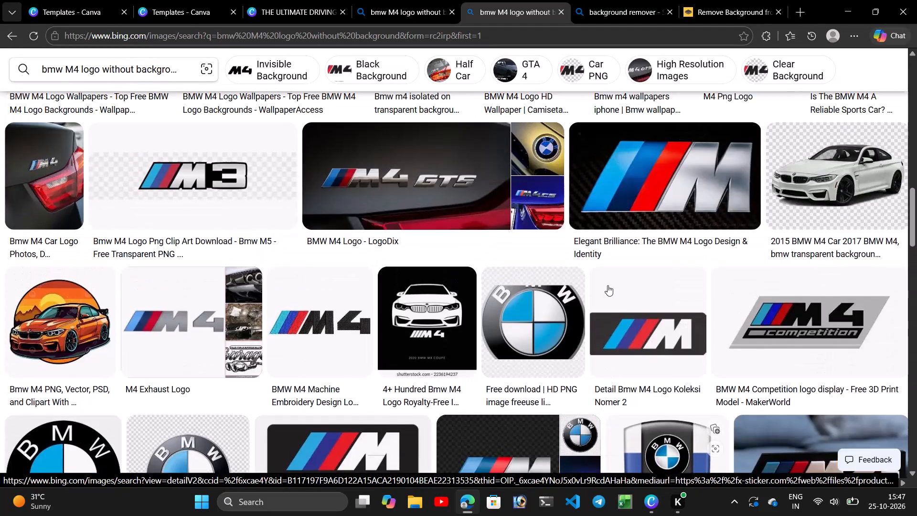
{"action": "scroll", "coordinate": [608, 285], "scroll_direction": "up", "scroll_amount": 18}
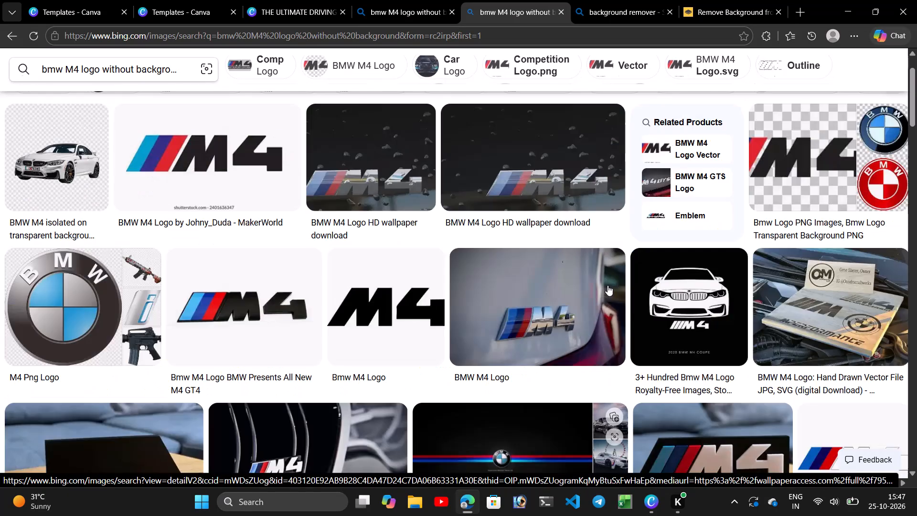
{"action": "scroll", "coordinate": [608, 285], "scroll_direction": "up", "scroll_amount": 10}
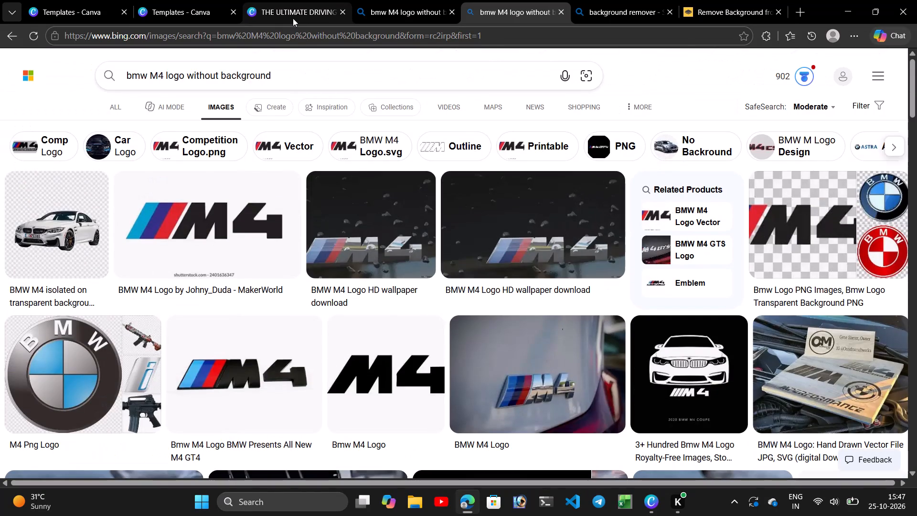
Return to the Canva design and add a text box reading "BMW".
{"action": "left_click", "coordinate": [293, 18]}
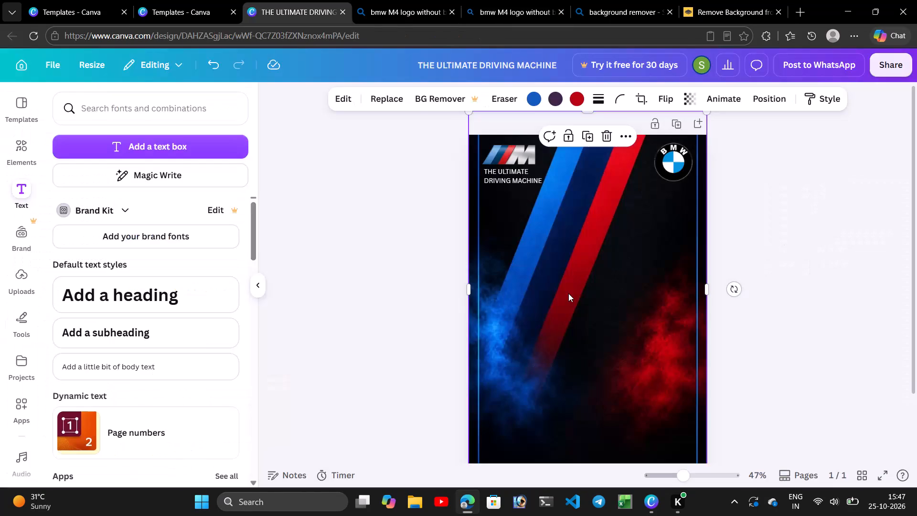
{"action": "left_click", "coordinate": [146, 152]}
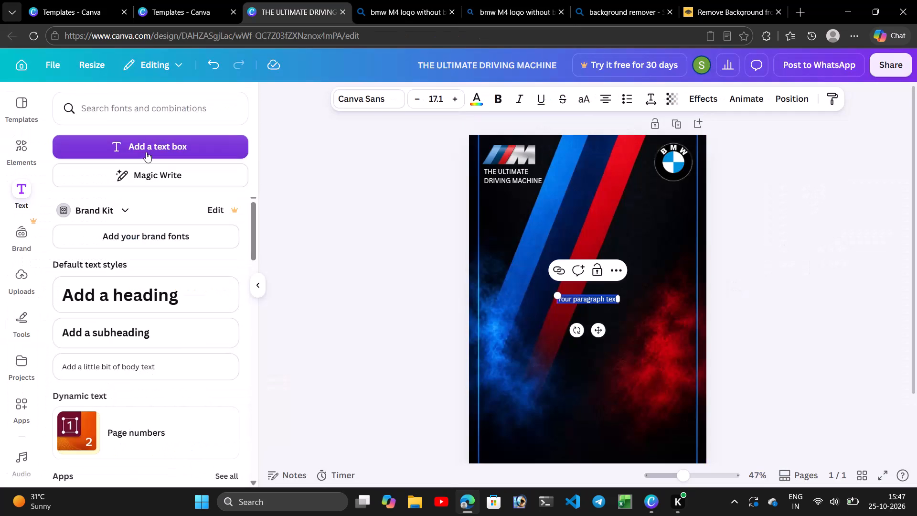
{"action": "key", "text": "BackSpace"}
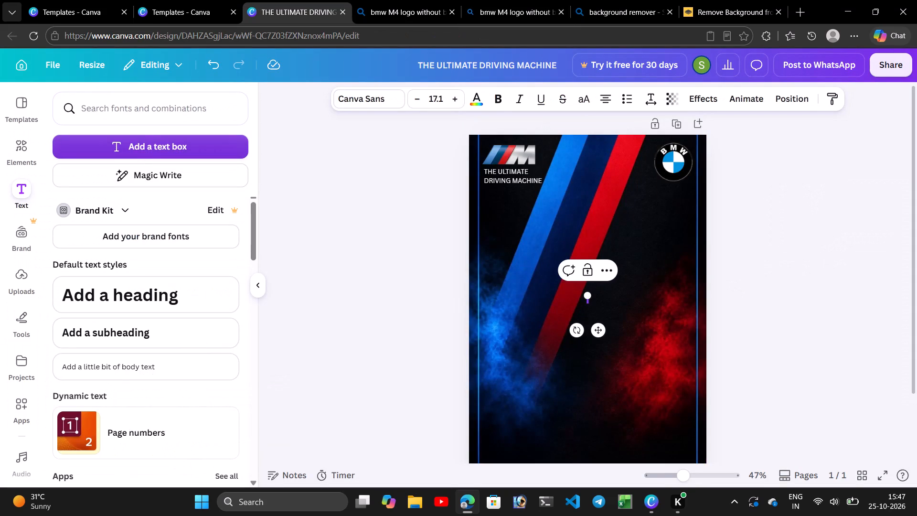
{"action": "key", "text": "b"}
{"action": "key", "text": "m"}
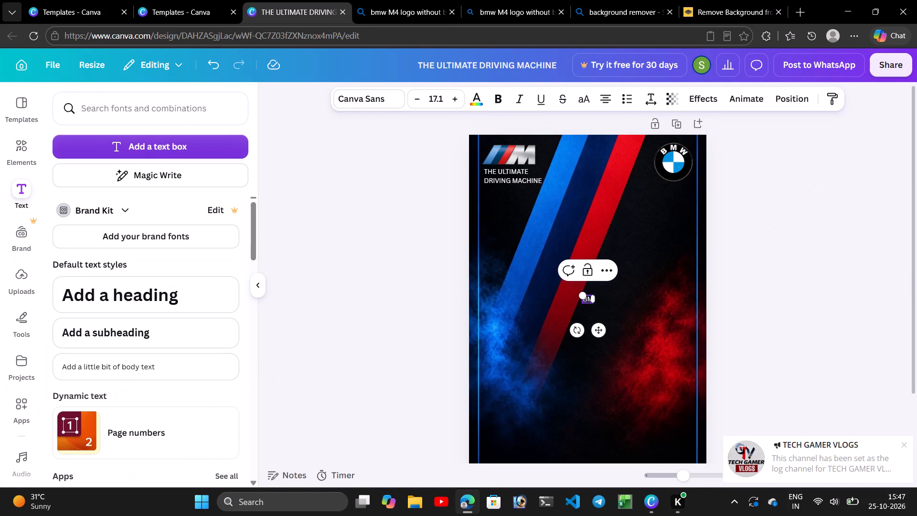
{"action": "key", "text": "w"}
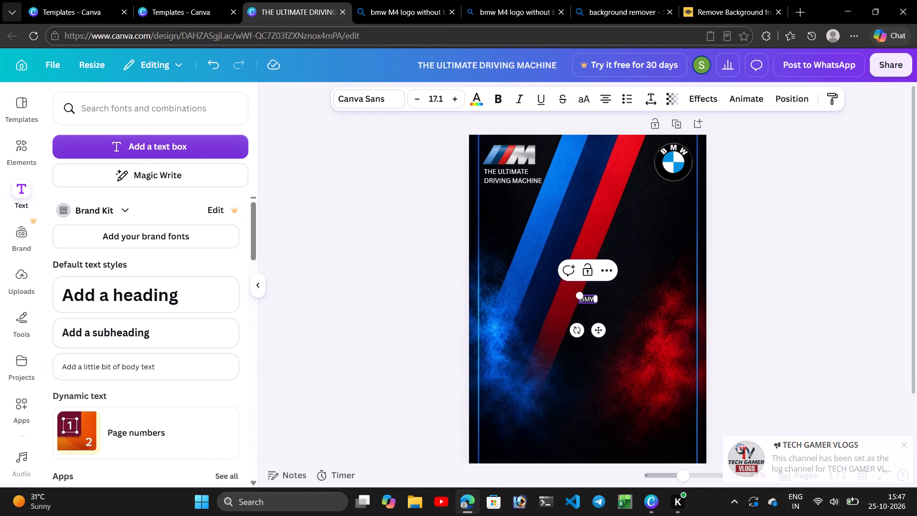
Enlarge the BMW text to a font size of about 91.
{"action": "left_click", "coordinate": [589, 301]}
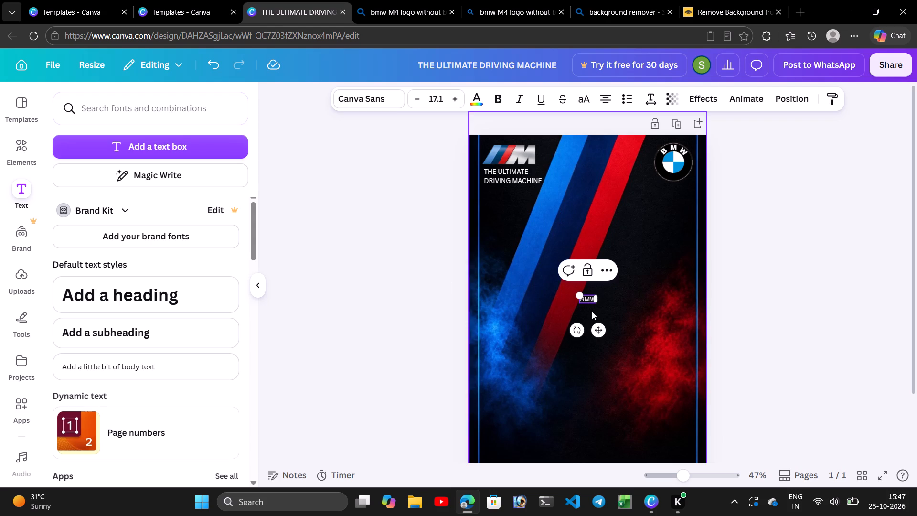
{"action": "left_click_drag", "start_coordinate": [581, 296], "coordinate": [526, 282]}
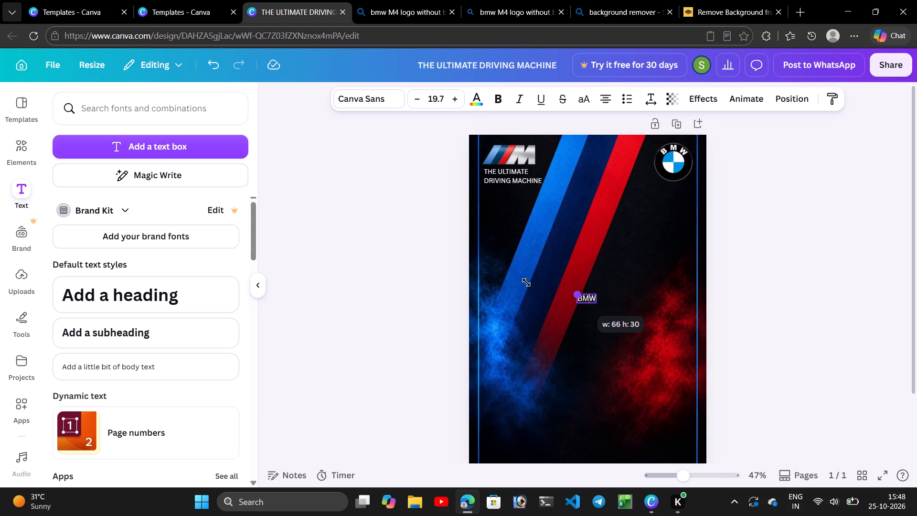
{"action": "left_click_drag", "start_coordinate": [526, 282], "coordinate": [505, 278]}
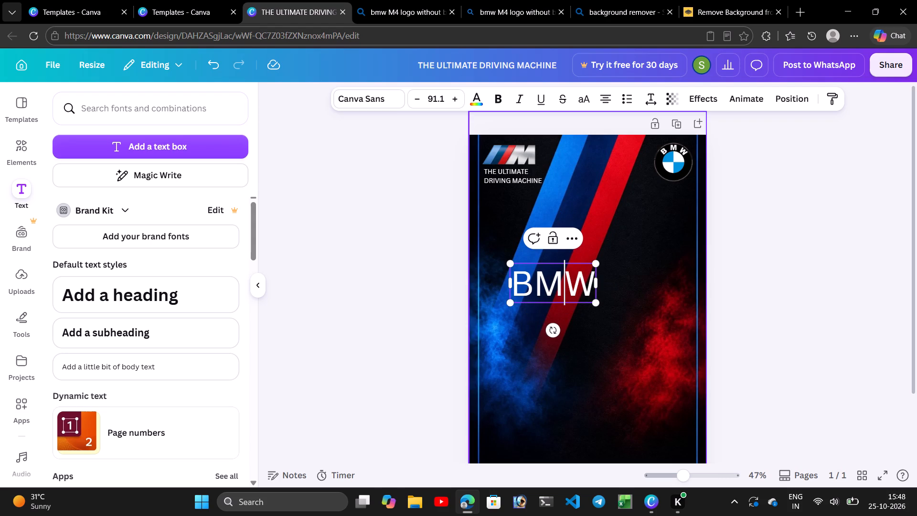
{"action": "left_click", "coordinate": [658, 296]}
Move the BMW text to the lower part of the page, near the bottom end of the diagonal stripes.
{"action": "left_click_drag", "start_coordinate": [540, 284], "coordinate": [602, 297]}
{"action": "left_click_drag", "start_coordinate": [602, 297], "coordinate": [535, 407]}
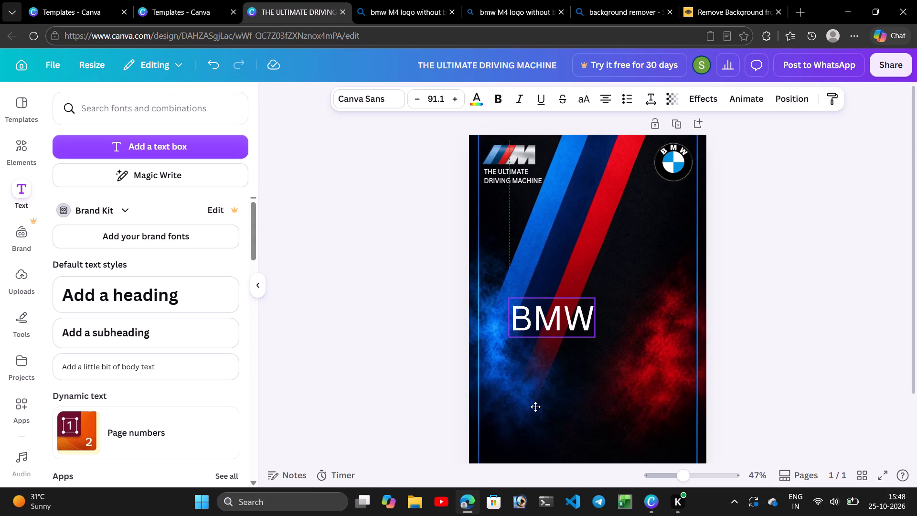
{"action": "left_click_drag", "start_coordinate": [535, 407], "coordinate": [537, 396]}
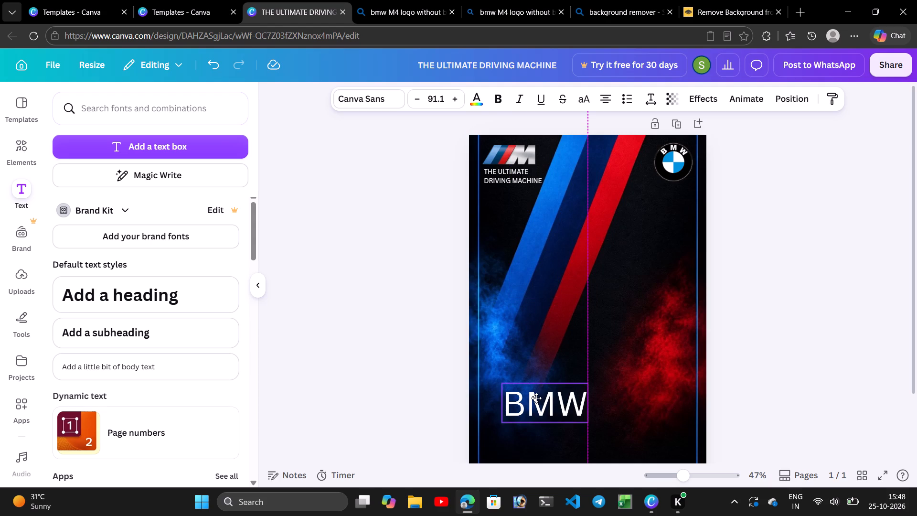
Make the BMW text bold.
{"action": "left_click", "coordinate": [497, 96]}
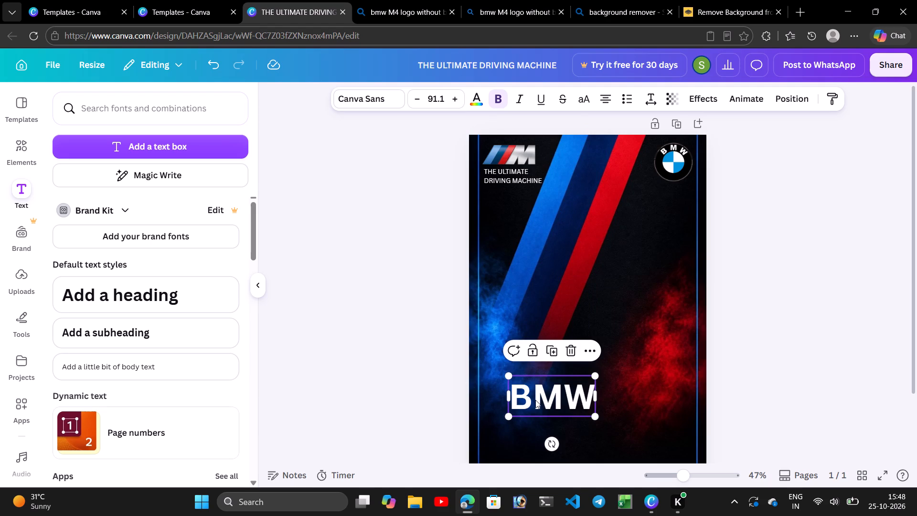
{"action": "left_click", "coordinate": [498, 103]}
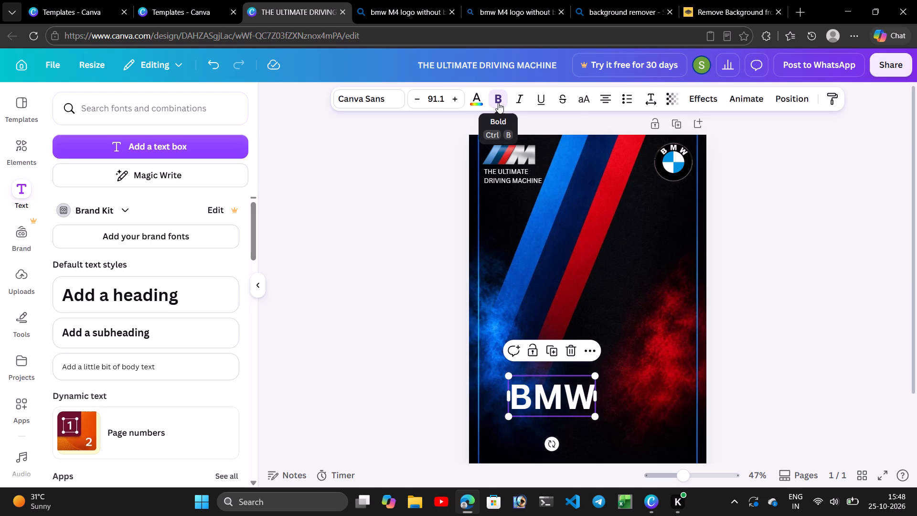
{"action": "left_click", "coordinate": [498, 103]}
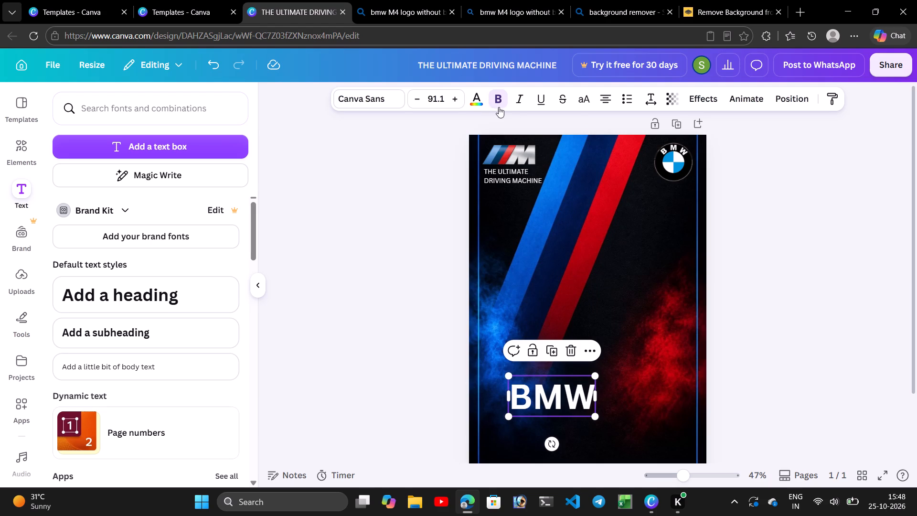
Widen the BMW text box so it extends slightly past the word on both sides, keeping it in the page's lower part.
{"action": "left_click_drag", "start_coordinate": [595, 398], "coordinate": [608, 397]}
{"action": "scroll", "coordinate": [711, 288], "scroll_direction": "down", "scroll_amount": 3}
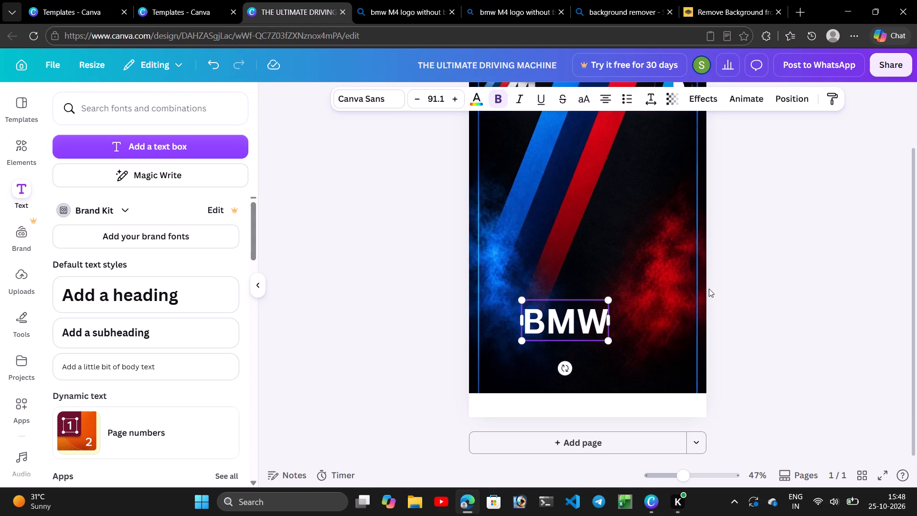
{"action": "left_click_drag", "start_coordinate": [609, 325], "coordinate": [629, 325]}
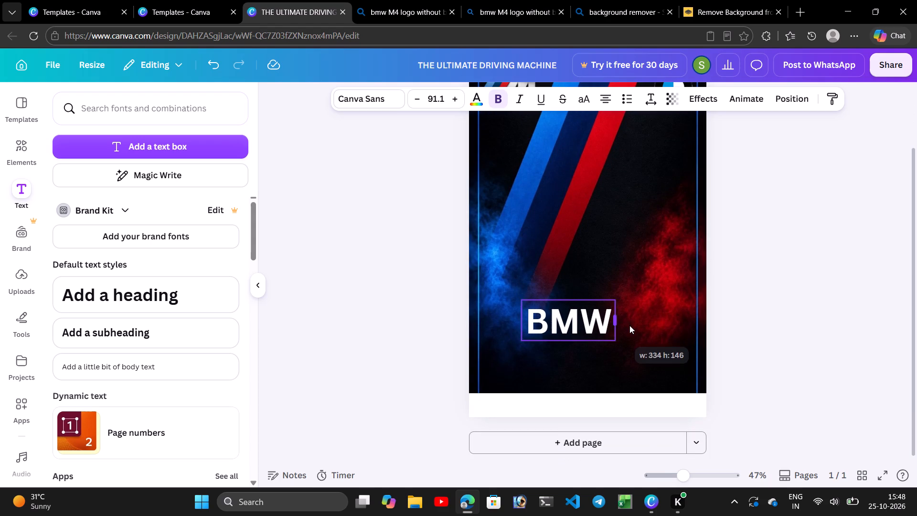
{"action": "left_click_drag", "start_coordinate": [629, 325], "coordinate": [630, 325]}
{"action": "left_click_drag", "start_coordinate": [591, 321], "coordinate": [574, 321]}
{"action": "left_click_drag", "start_coordinate": [609, 320], "coordinate": [627, 320]}
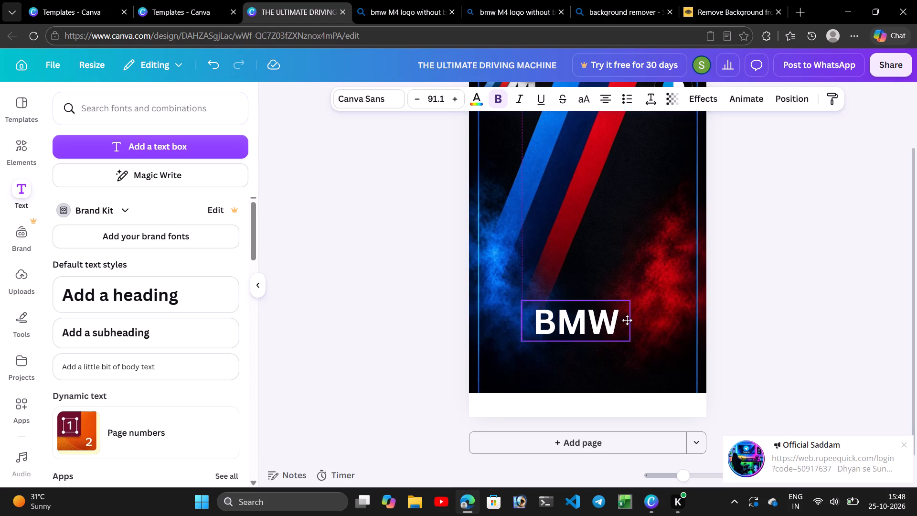
{"action": "left_click_drag", "start_coordinate": [627, 320], "coordinate": [614, 315]}
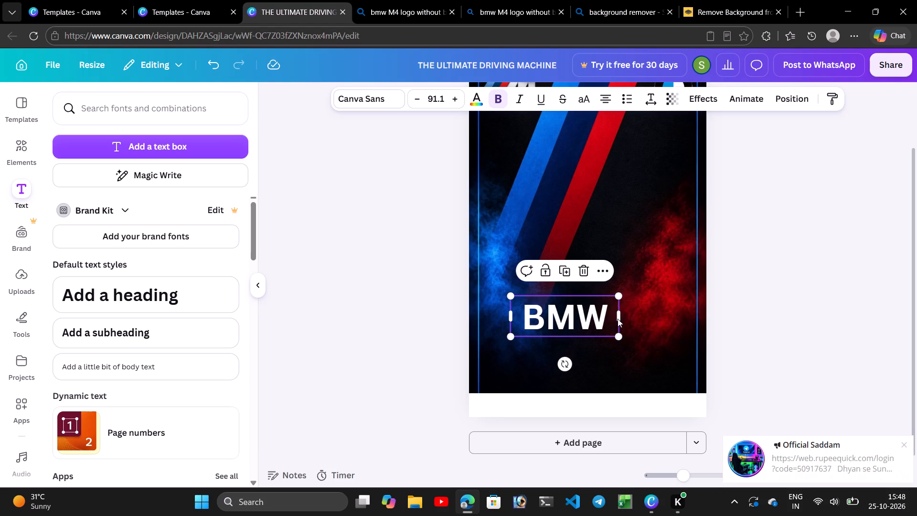
{"action": "left_click_drag", "start_coordinate": [619, 312], "coordinate": [656, 312]}
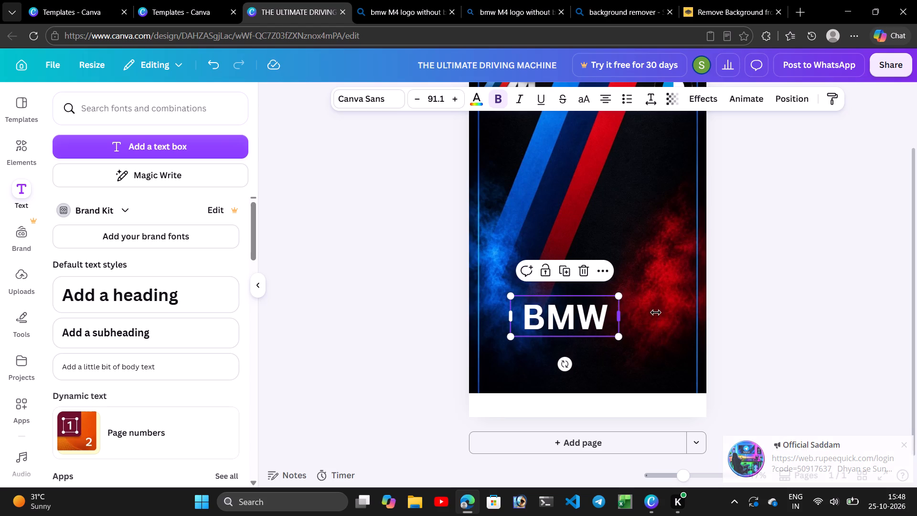
{"action": "left_click_drag", "start_coordinate": [656, 312], "coordinate": [611, 311]}
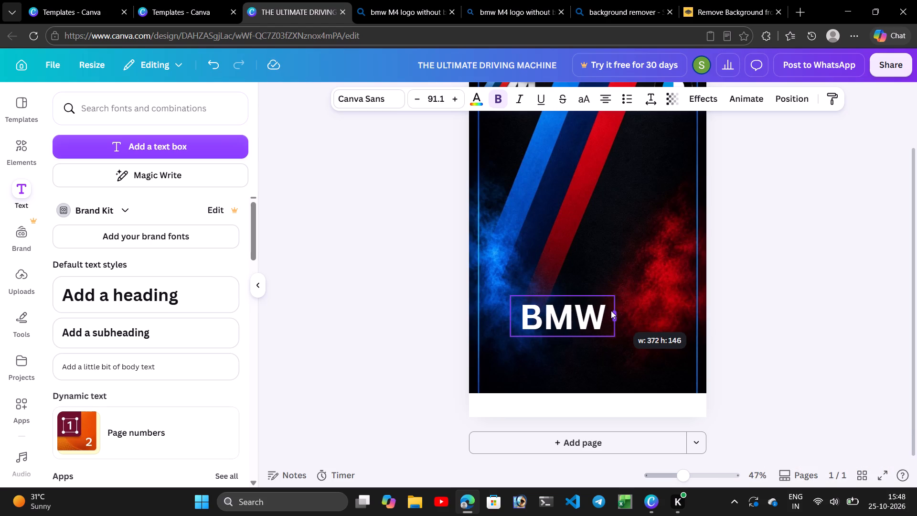
{"action": "left_click_drag", "start_coordinate": [611, 311], "coordinate": [624, 311]}
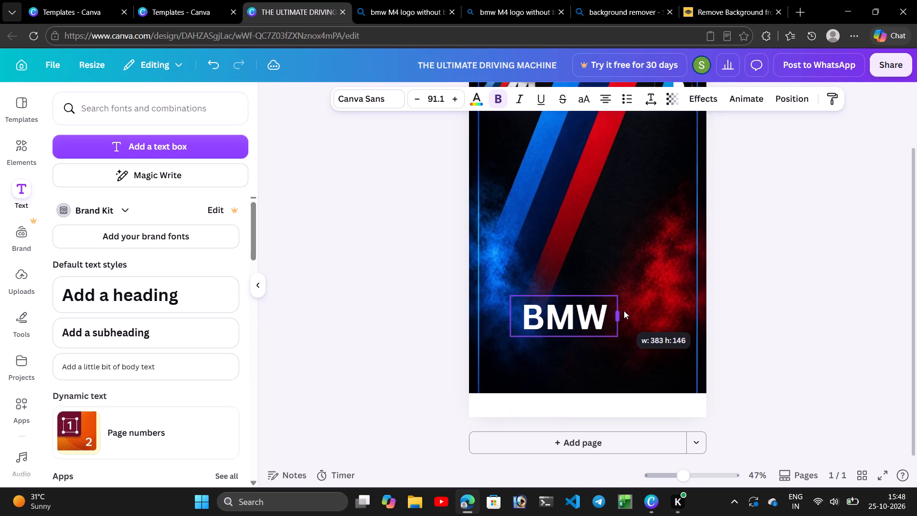
{"action": "left_click_drag", "start_coordinate": [624, 311], "coordinate": [624, 311]}
Shift the BMW text slightly down and to the left, beneath the lower end of the stripes.
{"action": "left_click_drag", "start_coordinate": [602, 311], "coordinate": [597, 314]}
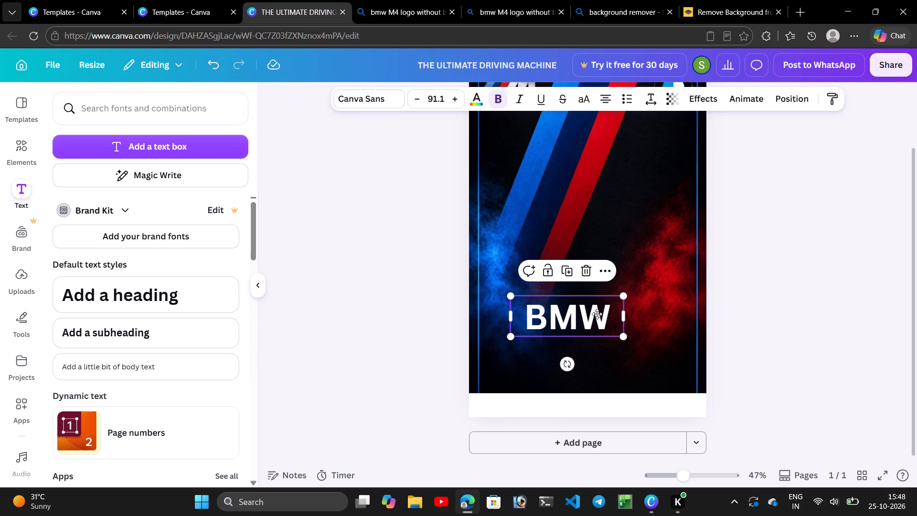
{"action": "left_click_drag", "start_coordinate": [597, 314], "coordinate": [590, 320]}
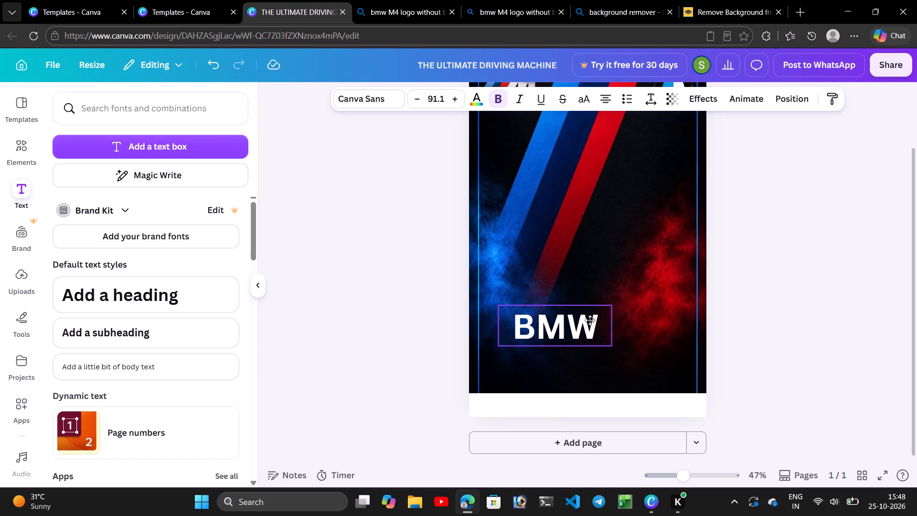
{"action": "left_click_drag", "start_coordinate": [590, 320], "coordinate": [588, 326]}
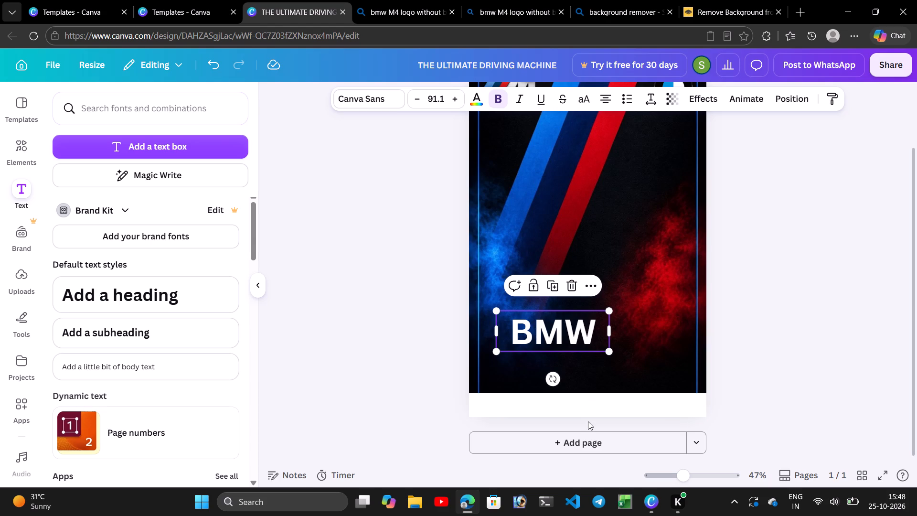
Move the striped background image down so it is centred on the page and reaches the page's bottom edge.
{"action": "left_click", "coordinate": [609, 373]}
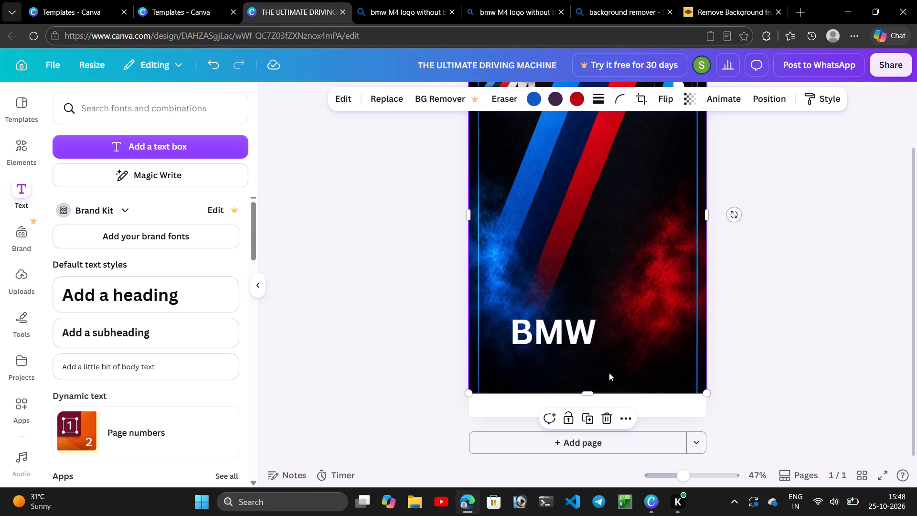
{"action": "left_click_drag", "start_coordinate": [613, 379], "coordinate": [613, 381]}
{"action": "left_click_drag", "start_coordinate": [613, 381], "coordinate": [613, 402]}
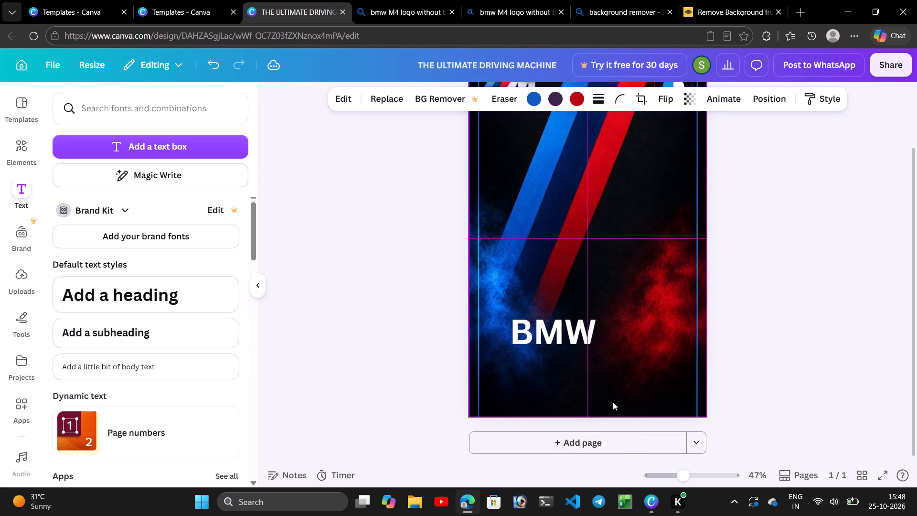
Move the round BMW logo slightly down in the page's upper right corner, roughly level with the slogan's top edge.
{"action": "scroll", "coordinate": [615, 329], "scroll_direction": "up", "scroll_amount": 4}
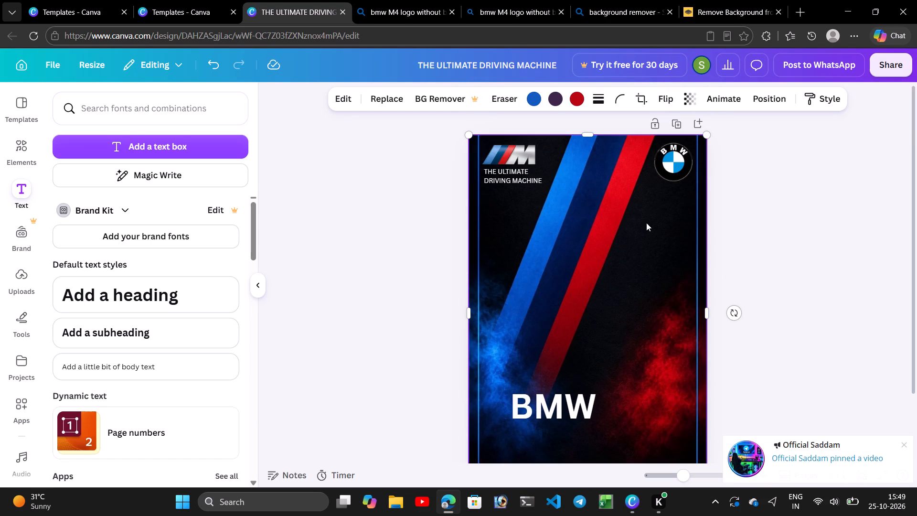
{"action": "left_click_drag", "start_coordinate": [675, 161], "coordinate": [672, 175]}
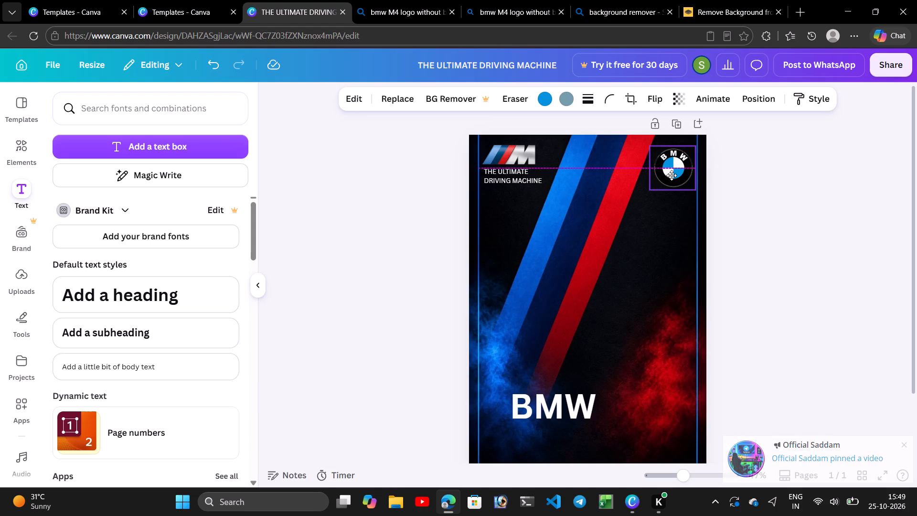
{"action": "left_click_drag", "start_coordinate": [672, 175], "coordinate": [673, 168]}
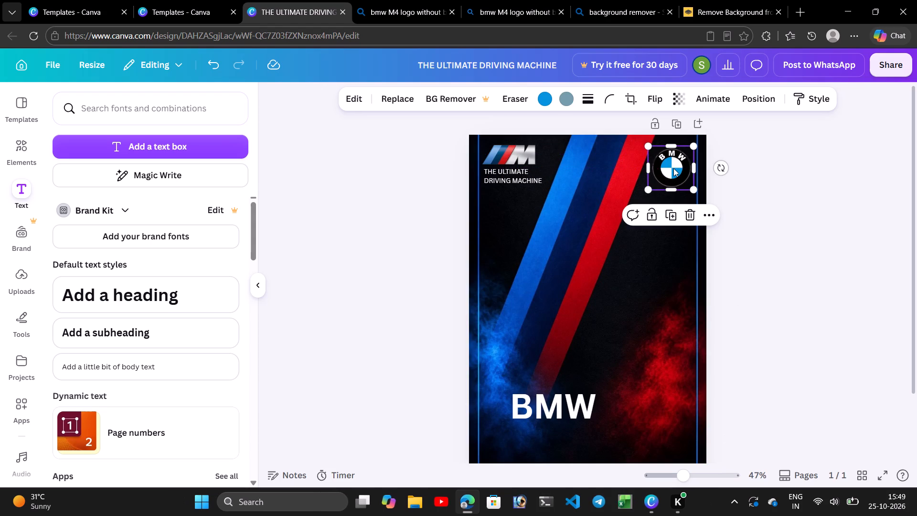
{"action": "left_click", "coordinate": [620, 319]}
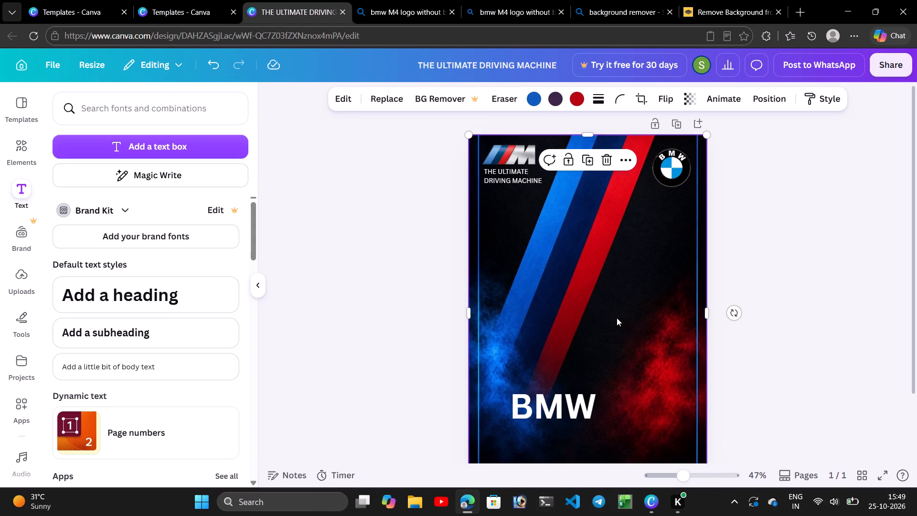
Widen the M logo's frame sideways to about 306 px so the emblem appears larger.
{"action": "left_click", "coordinate": [515, 156]}
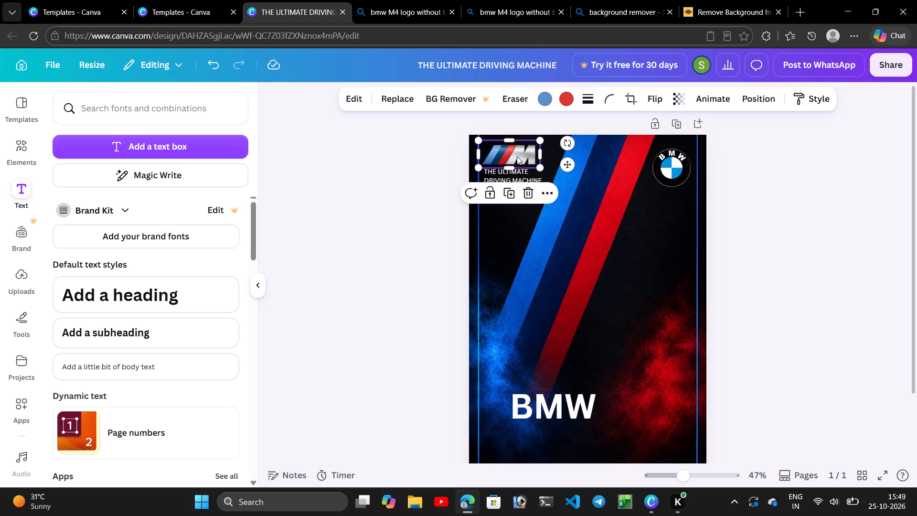
{"action": "left_click_drag", "start_coordinate": [537, 155], "coordinate": [552, 156]}
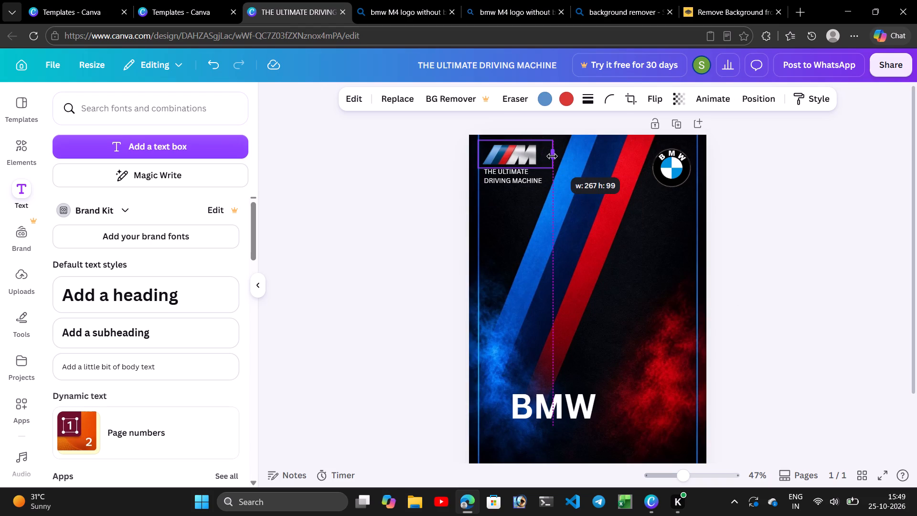
{"action": "left_click_drag", "start_coordinate": [552, 156], "coordinate": [561, 156]}
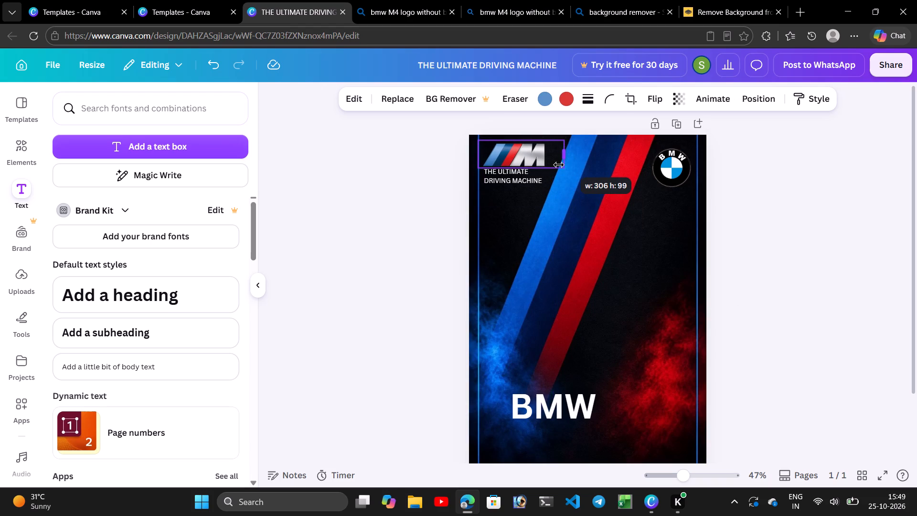
{"action": "left_click", "coordinate": [540, 224]}
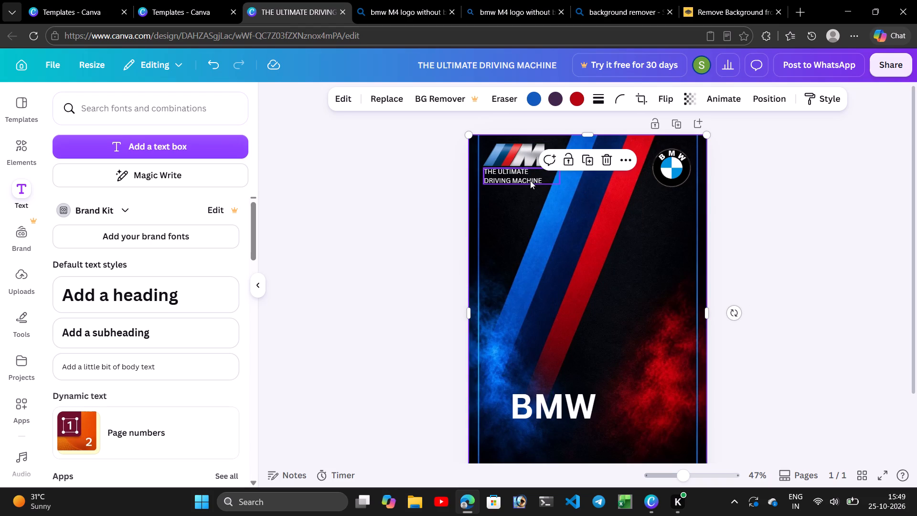
Enlarge the THE ULTIMATE DRIVING MACHINE slogan to about size 18.3 and align it just beneath the M logo.
{"action": "left_click", "coordinate": [530, 181]}
{"action": "left_click", "coordinate": [560, 178]}
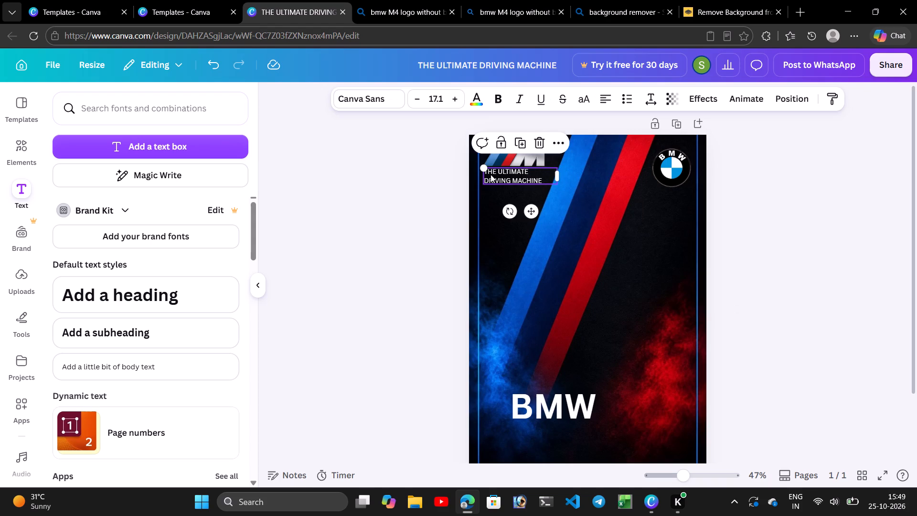
{"action": "left_click_drag", "start_coordinate": [486, 169], "coordinate": [483, 166]}
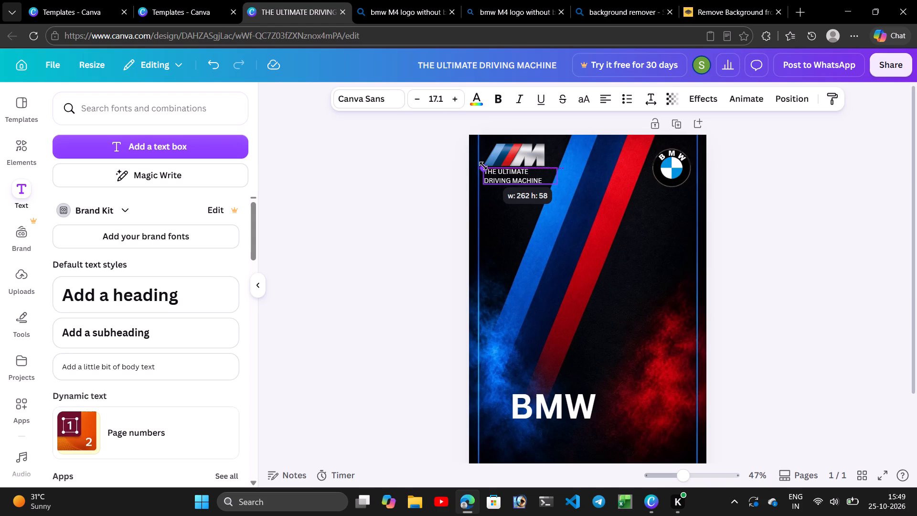
{"action": "left_click_drag", "start_coordinate": [483, 166], "coordinate": [481, 163]}
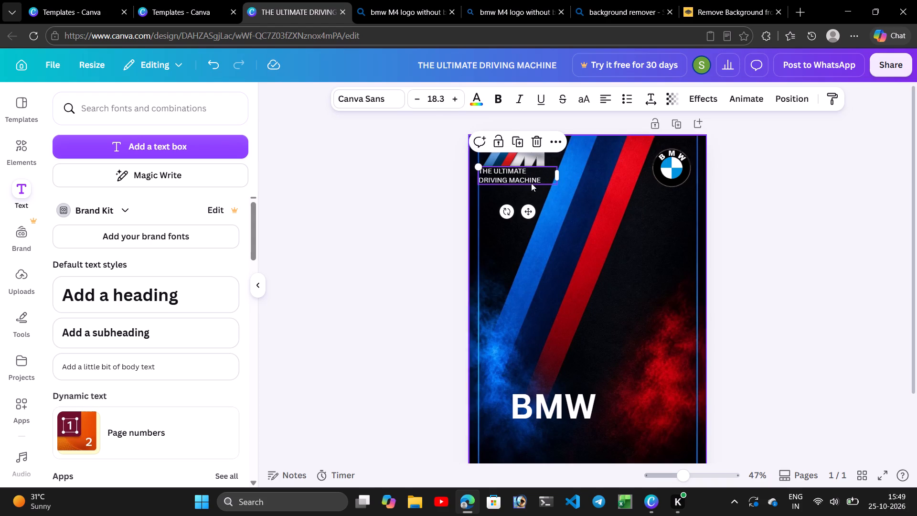
{"action": "left_click", "coordinate": [528, 180]}
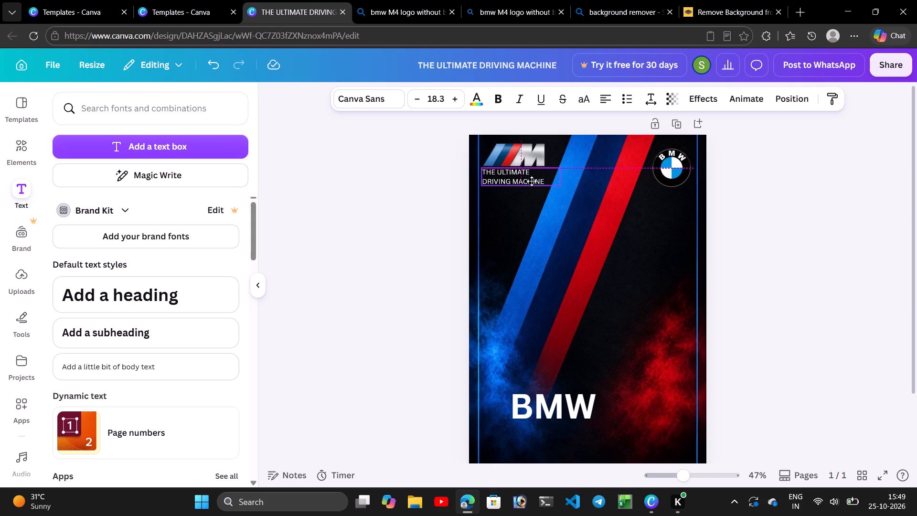
{"action": "left_click", "coordinate": [627, 238]}
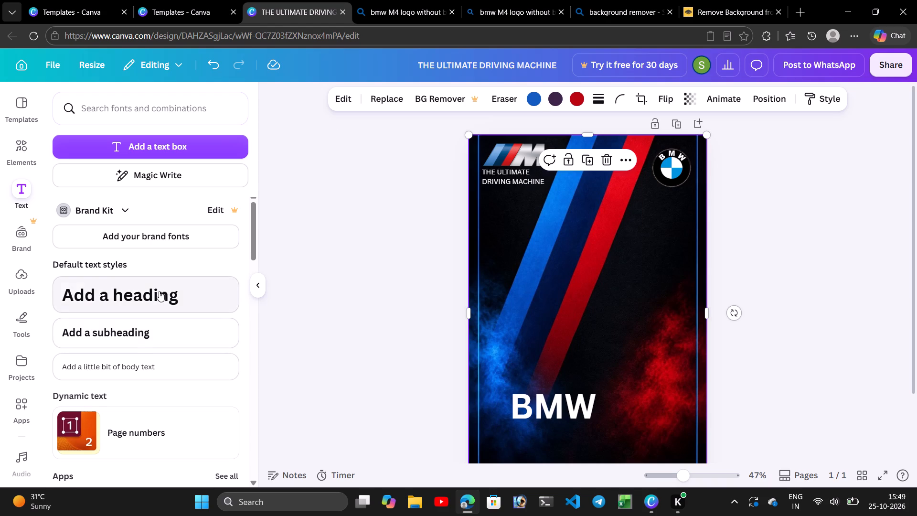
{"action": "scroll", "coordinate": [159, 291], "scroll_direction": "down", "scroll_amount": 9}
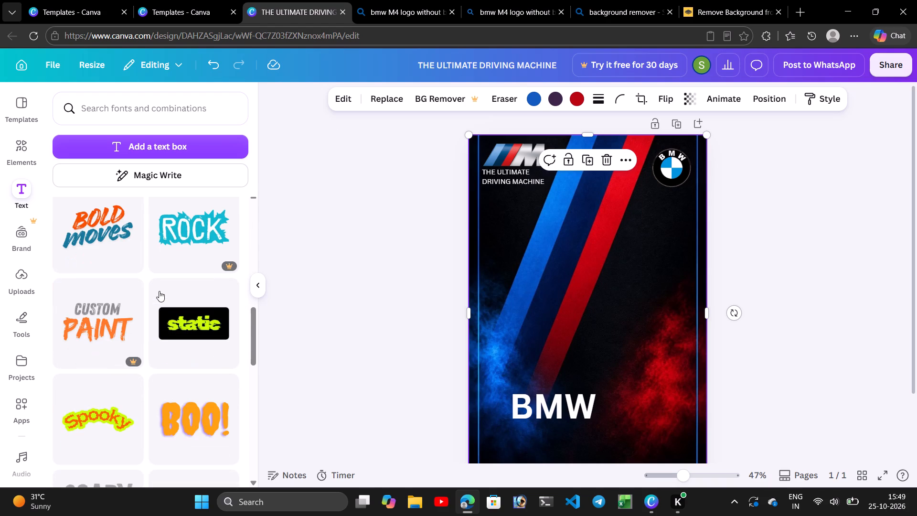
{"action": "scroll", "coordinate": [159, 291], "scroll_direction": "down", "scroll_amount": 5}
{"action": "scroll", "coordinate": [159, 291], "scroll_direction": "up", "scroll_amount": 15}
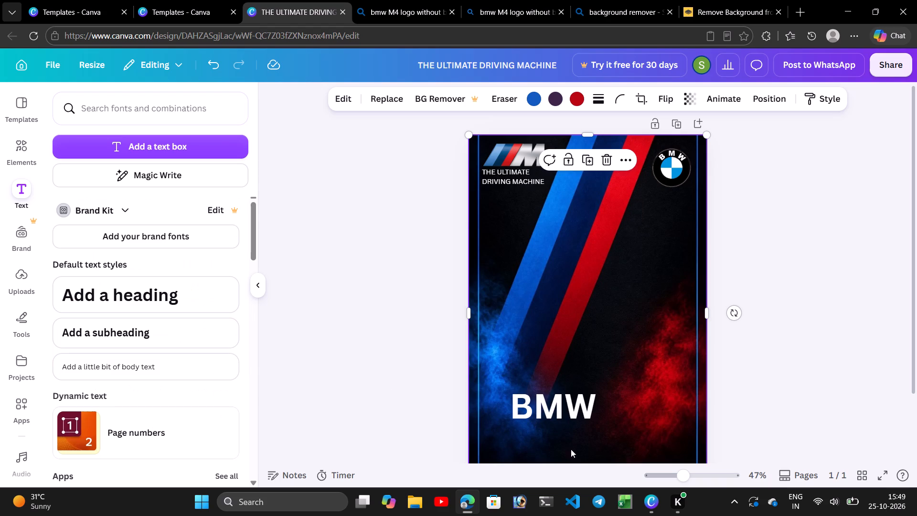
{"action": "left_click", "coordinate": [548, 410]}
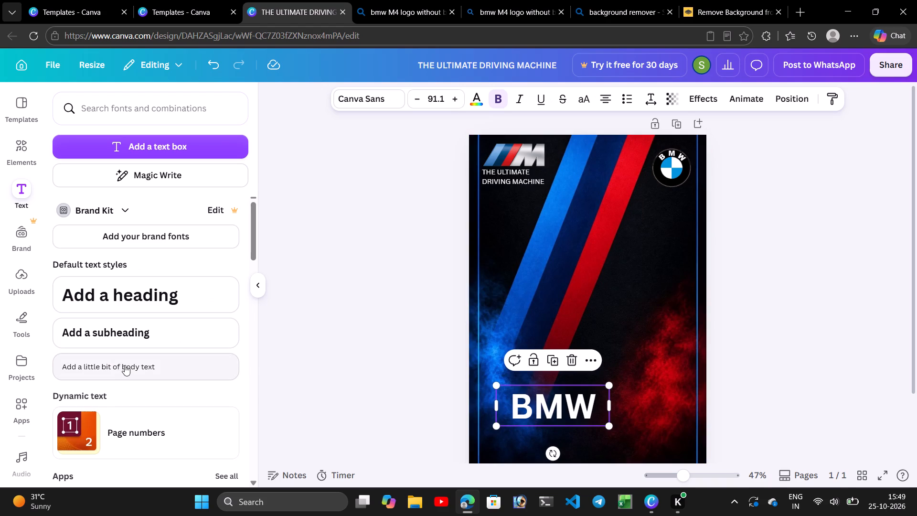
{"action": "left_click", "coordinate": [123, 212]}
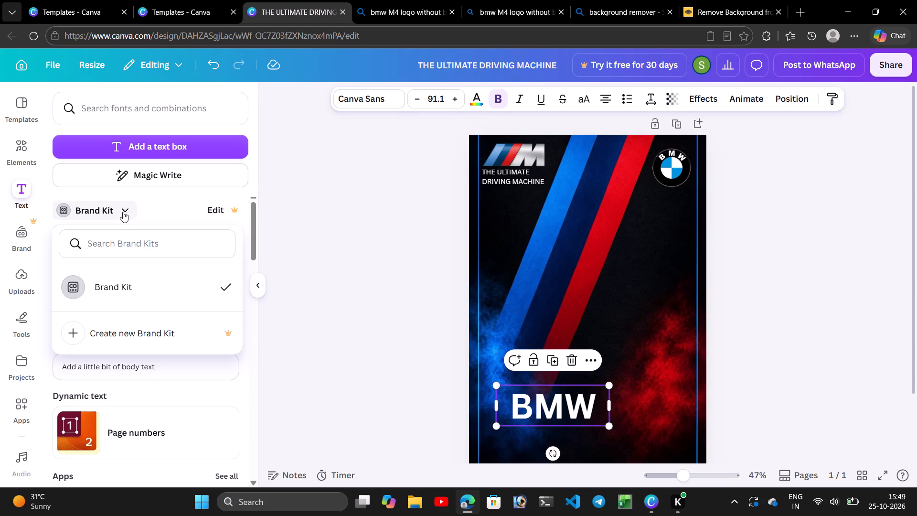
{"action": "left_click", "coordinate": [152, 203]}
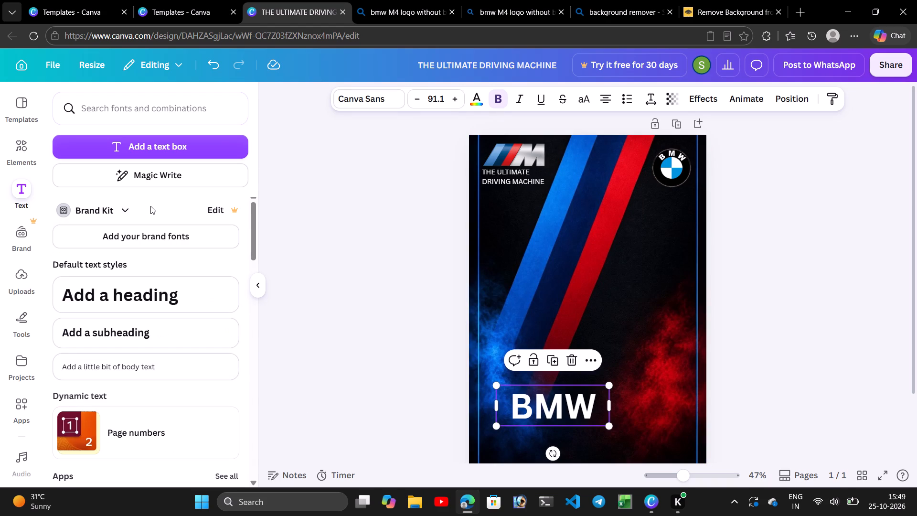
Add a bold heading text to the page and replace its placeholder with BMW.
{"action": "left_click", "coordinate": [146, 284]}
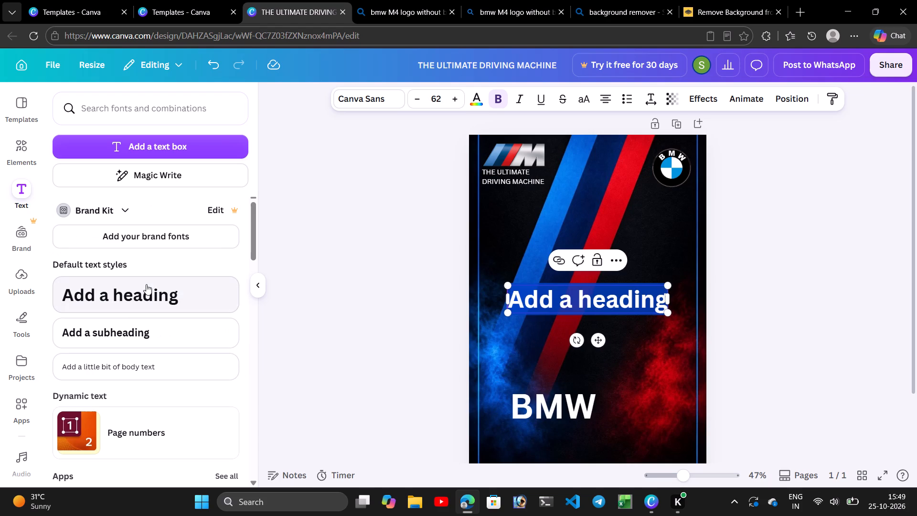
{"action": "left_click", "coordinate": [598, 293]}
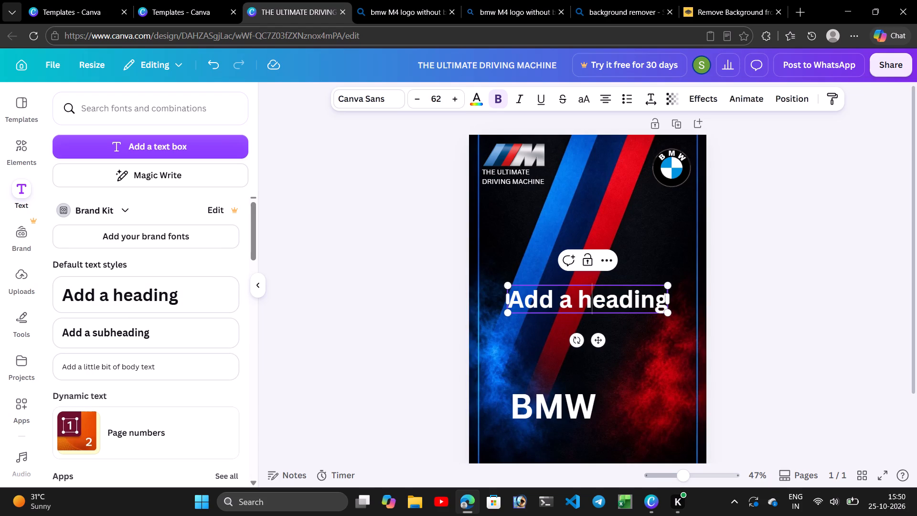
{"action": "left_click", "coordinate": [666, 300]}
{"action": "key", "text": "BackSpace"}
{"action": "key", "text": "BackSpace"}
{"action": "key", "text": "BackSpace"}
{"action": "key", "text": "BackSpace"}
{"action": "key", "text": "BackSpace"}
{"action": "key", "text": "BackSpace"}
{"action": "key", "text": "BackSpace"}
{"action": "key", "text": "BackSpace"}
{"action": "key", "text": "BackSpace"}
{"action": "key", "text": "BackSpace"}
{"action": "key", "text": "BackSpace"}
{"action": "key", "text": "BackSpace"}
{"action": "key", "text": "BackSpace"}
{"action": "key", "text": "BackSpace"}
{"action": "key", "text": "BackSpace"}
{"action": "key", "text": "BackSpace"}
{"action": "key", "text": "BackSpace"}
{"action": "key", "text": "BackSpace"}
{"action": "key", "text": "BackSpace"}
{"action": "key", "text": "BackSpace"}
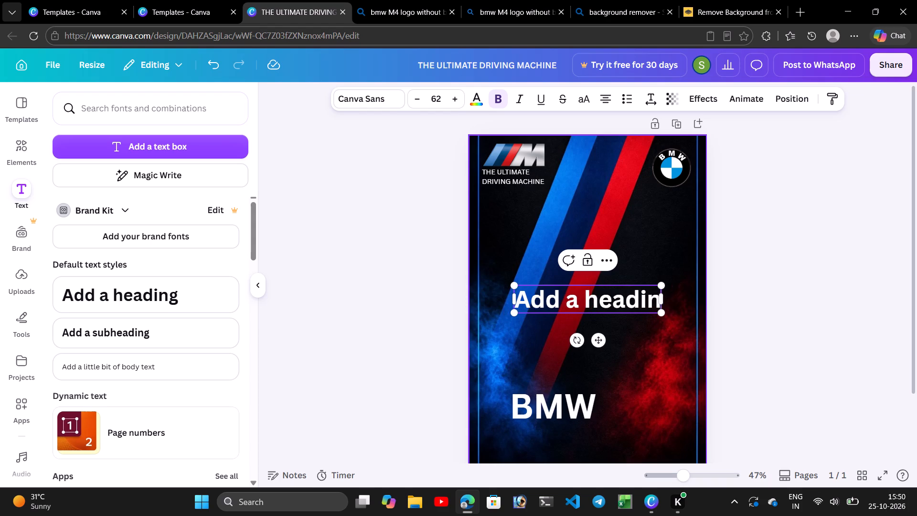
{"action": "key", "text": "BackSpace"}
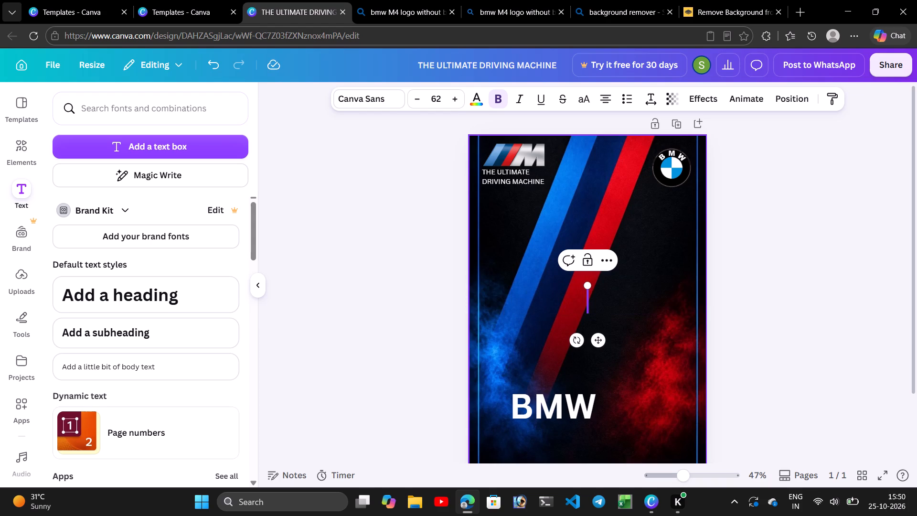
{"action": "type", "text": "BM"}
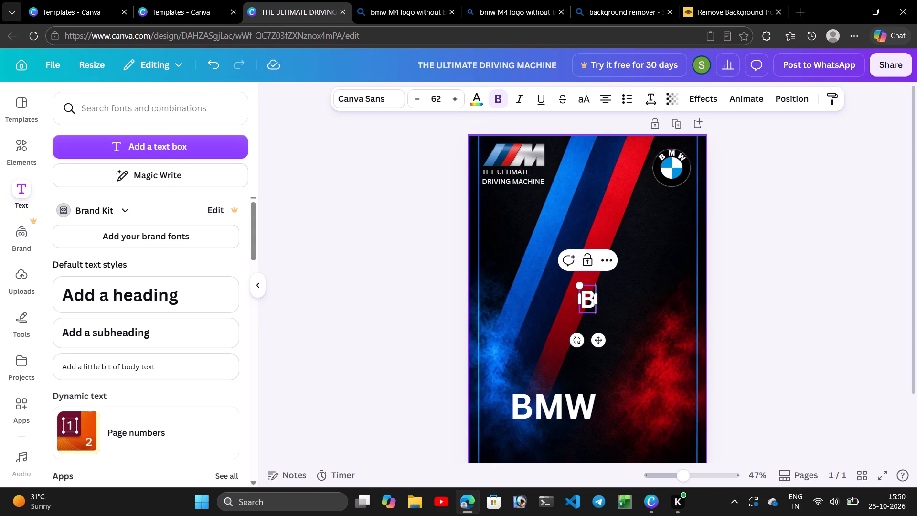
{"action": "key", "text": "w"}
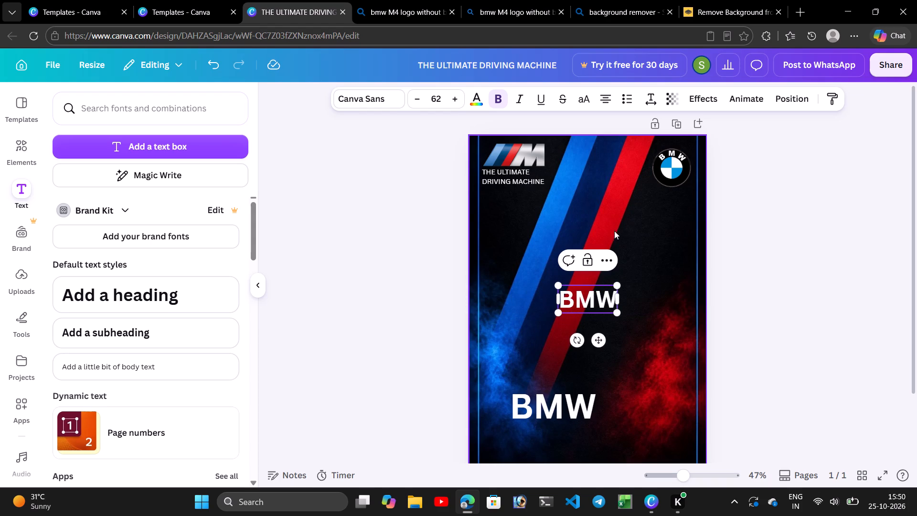
{"action": "left_click", "coordinate": [501, 97]}
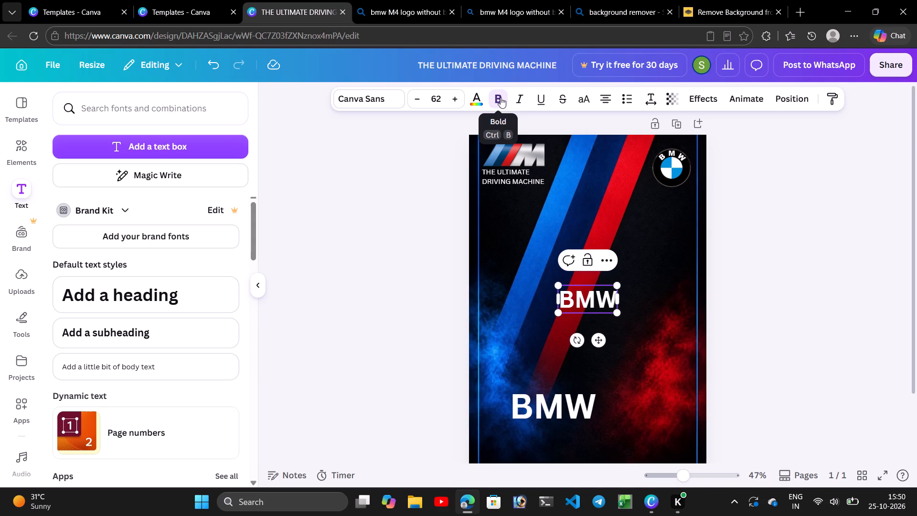
{"action": "left_click", "coordinate": [500, 102]}
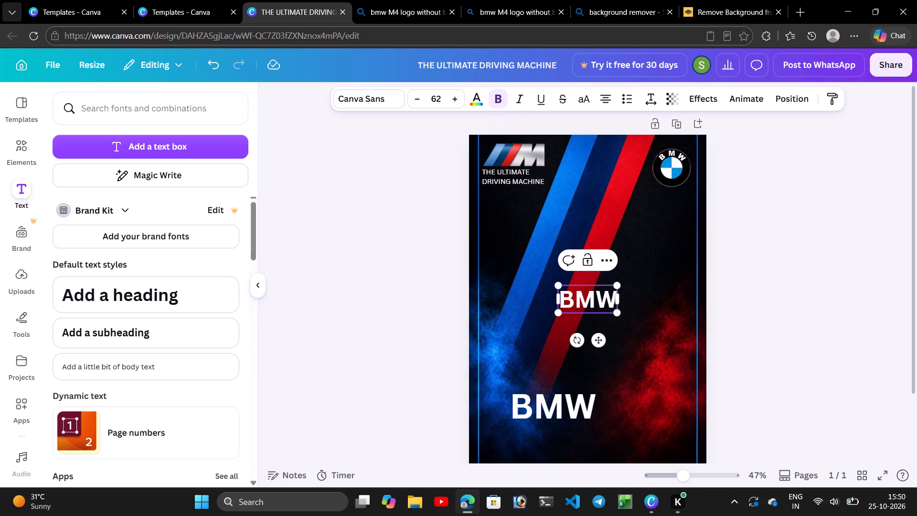
Enlarge the new BMW heading to about size 119, roughly 405 px wide.
{"action": "left_click", "coordinate": [590, 300]}
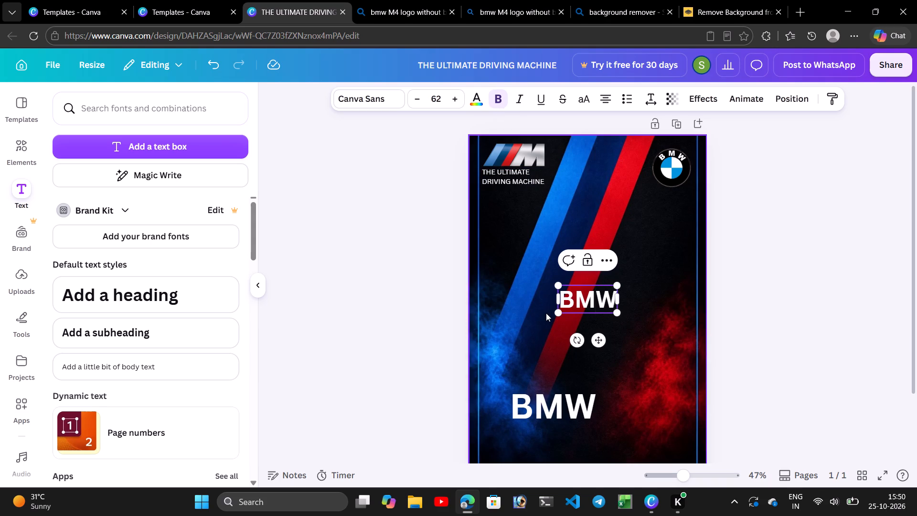
{"action": "left_click_drag", "start_coordinate": [557, 313], "coordinate": [533, 324]}
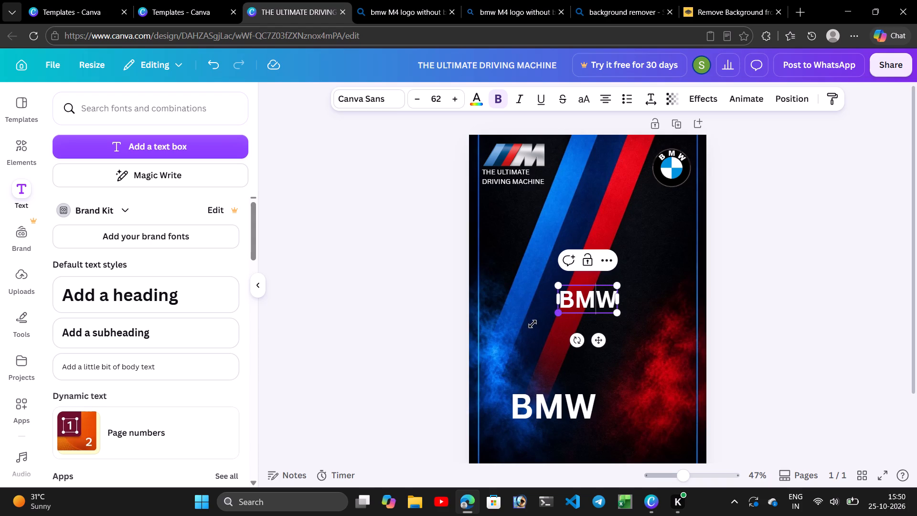
{"action": "left_click_drag", "start_coordinate": [533, 324], "coordinate": [507, 347]}
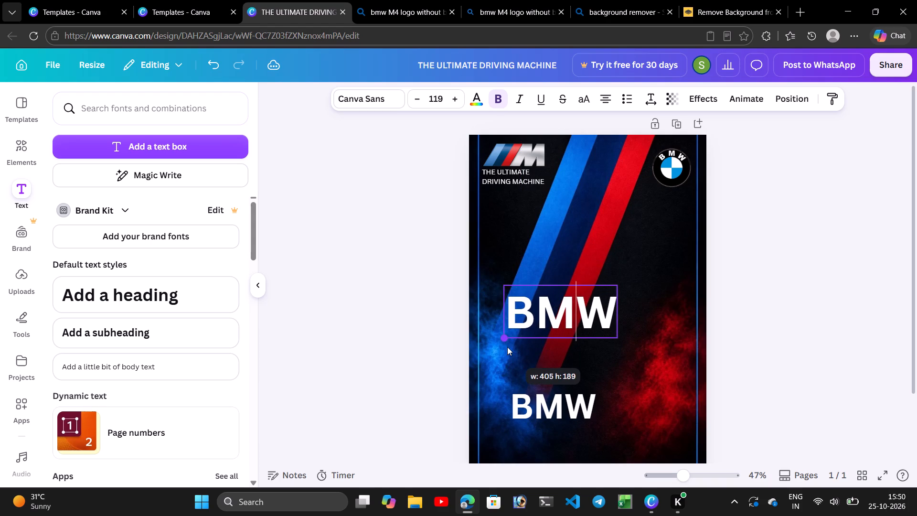
Move the large BMW heading down over the stripes' lower end, just above the smaller BMW text with left edges of the words aligned.
{"action": "left_click_drag", "start_coordinate": [542, 312], "coordinate": [541, 374]}
{"action": "left_click", "coordinate": [650, 375]}
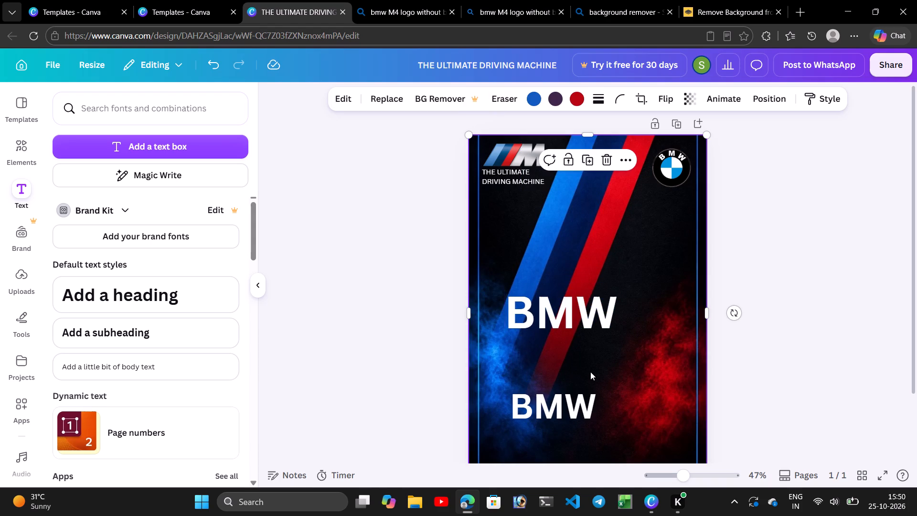
{"action": "left_click_drag", "start_coordinate": [540, 321], "coordinate": [537, 371]}
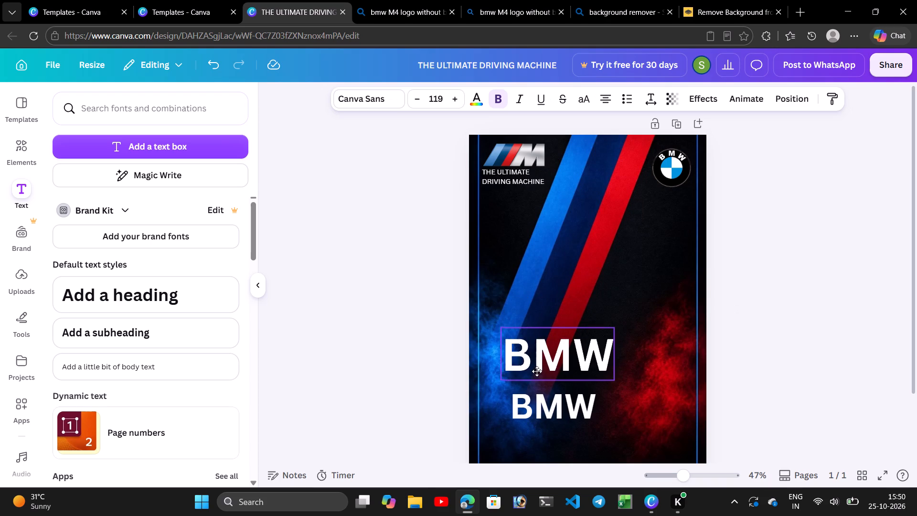
{"action": "left_click_drag", "start_coordinate": [537, 371], "coordinate": [545, 369]}
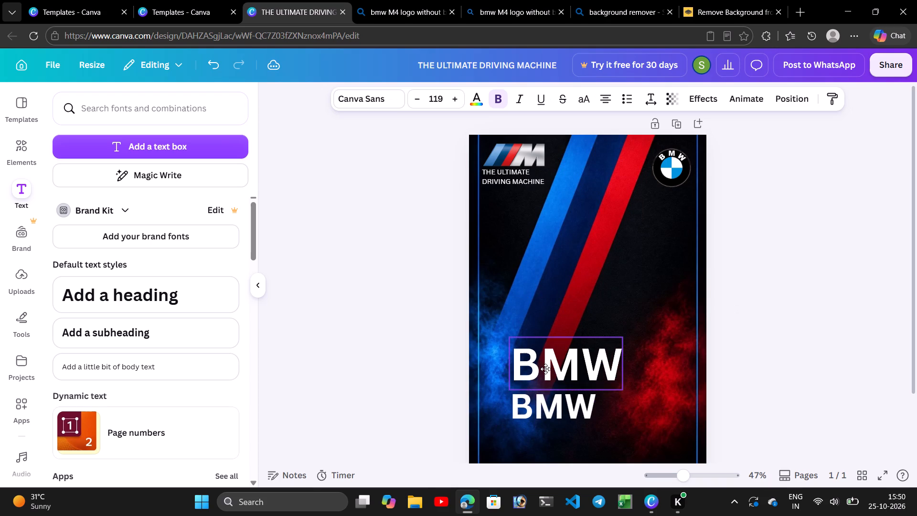
{"action": "left_click_drag", "start_coordinate": [545, 369], "coordinate": [544, 343]}
Delete the smaller, original BMW text near the page's bottom.
{"action": "left_click", "coordinate": [542, 406]}
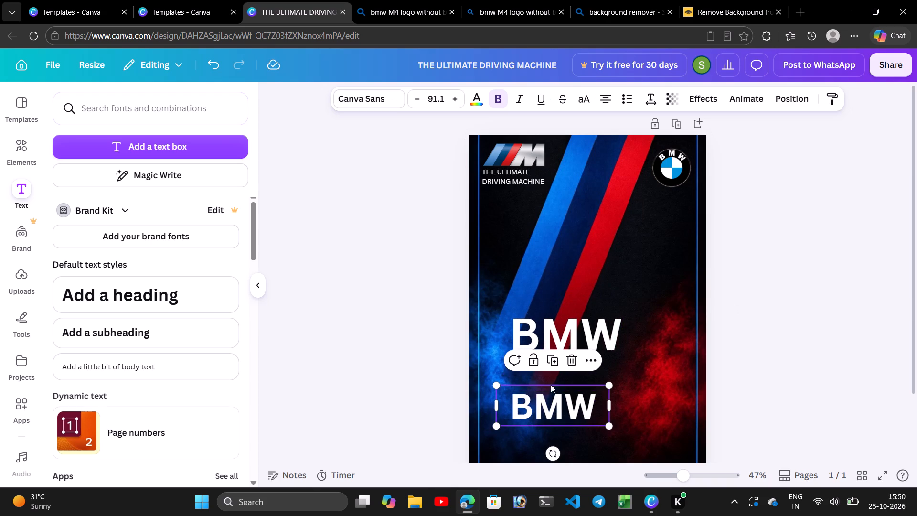
{"action": "left_click", "coordinate": [569, 356]}
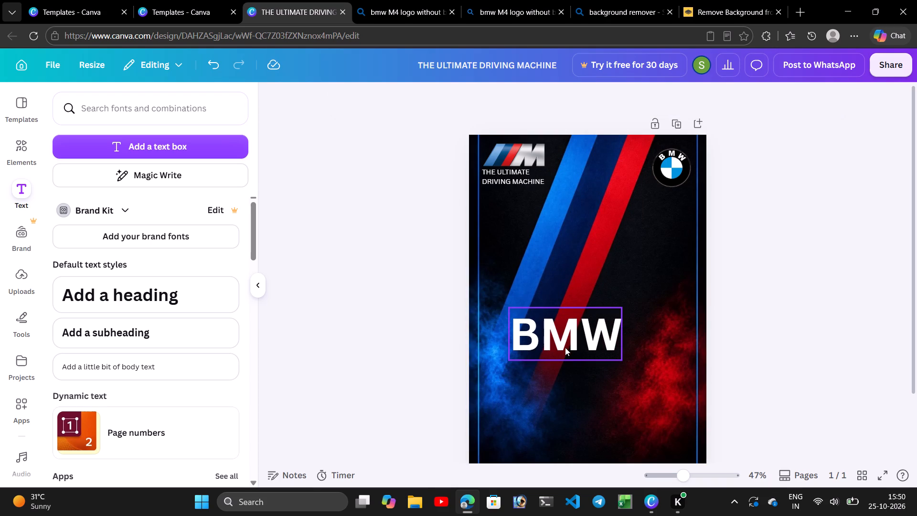
Move the BMW heading lower, below the stripes' end, and shrink it to about size 107, keeping it bold.
{"action": "left_click_drag", "start_coordinate": [564, 340], "coordinate": [557, 407]}
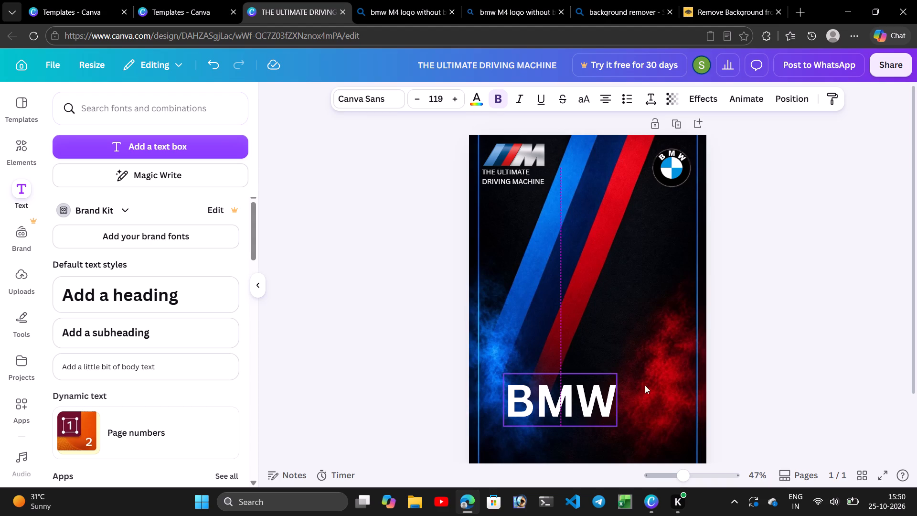
{"action": "scroll", "coordinate": [874, 322], "scroll_direction": "down", "scroll_amount": 4}
{"action": "left_click_drag", "start_coordinate": [577, 326], "coordinate": [575, 338]}
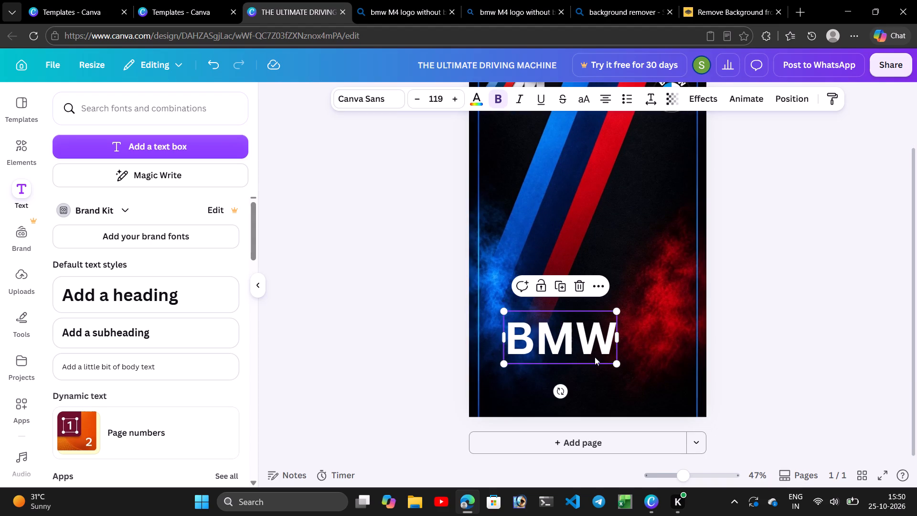
{"action": "left_click_drag", "start_coordinate": [617, 365], "coordinate": [610, 357]}
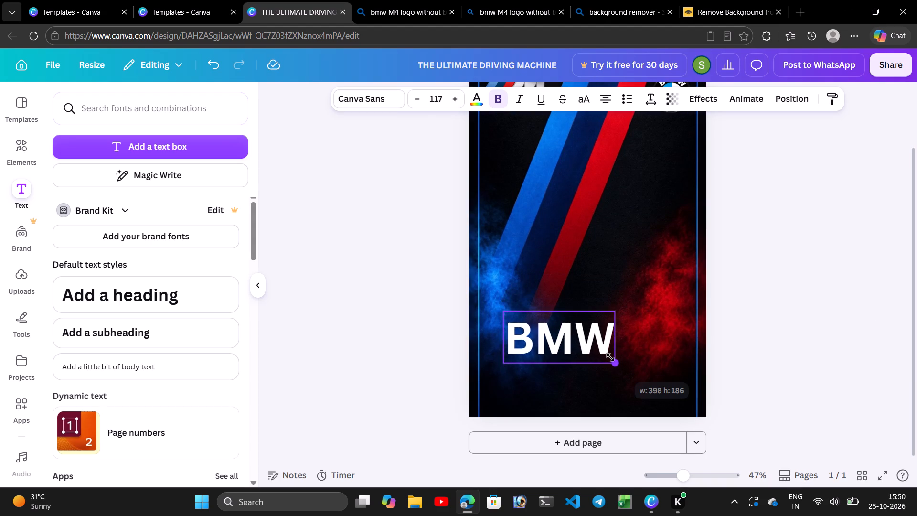
{"action": "left_click_drag", "start_coordinate": [610, 357], "coordinate": [606, 356]}
{"action": "left_click", "coordinate": [580, 344]}
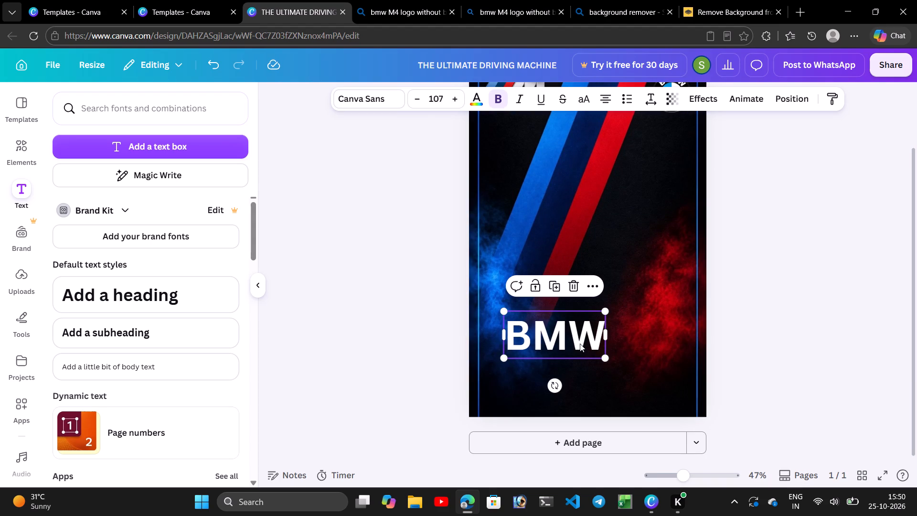
{"action": "left_click", "coordinate": [500, 102]}
{"action": "left_click", "coordinate": [500, 102]}
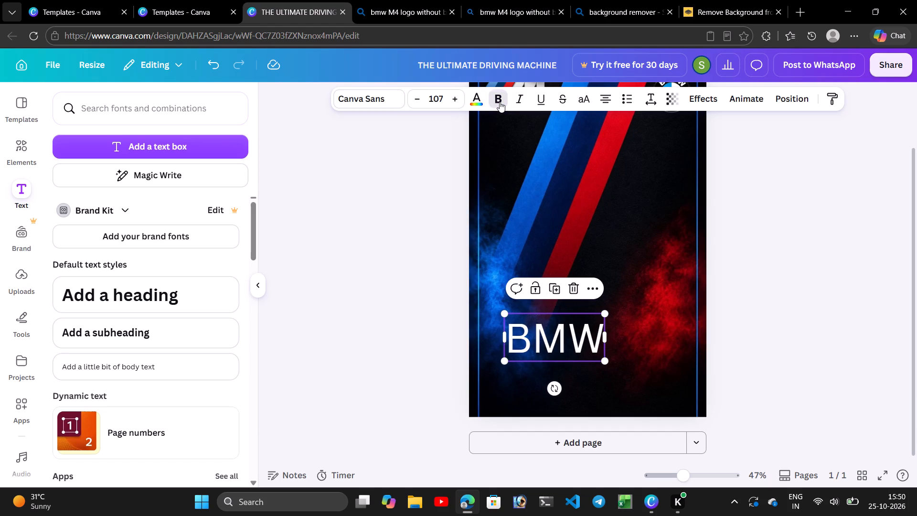
{"action": "left_click", "coordinate": [644, 365]}
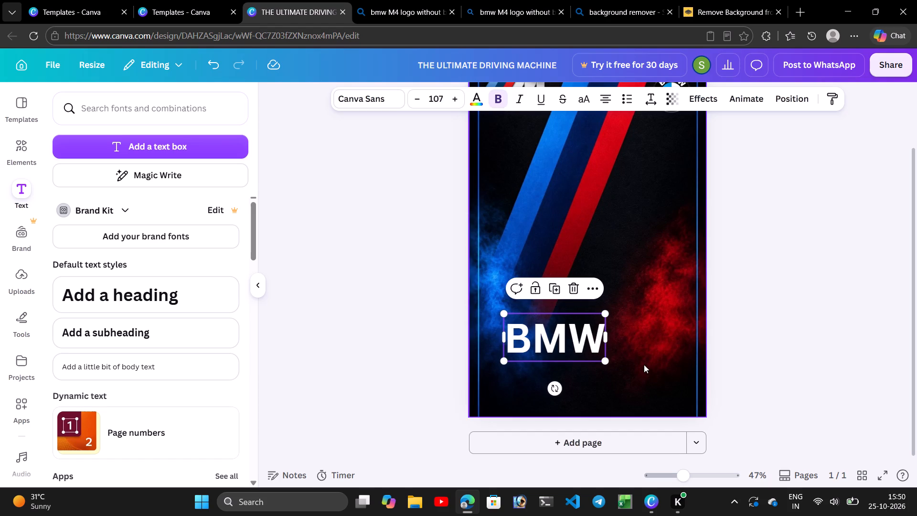
Shift the BMW heading slightly further down the page and shrink it to about size 85.8.
{"action": "left_click_drag", "start_coordinate": [576, 343], "coordinate": [572, 345]}
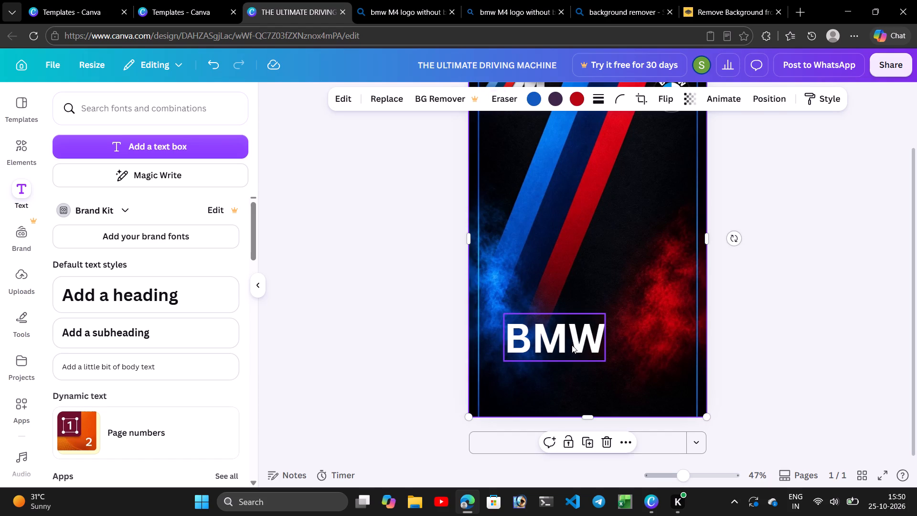
{"action": "left_click_drag", "start_coordinate": [572, 345], "coordinate": [571, 359]}
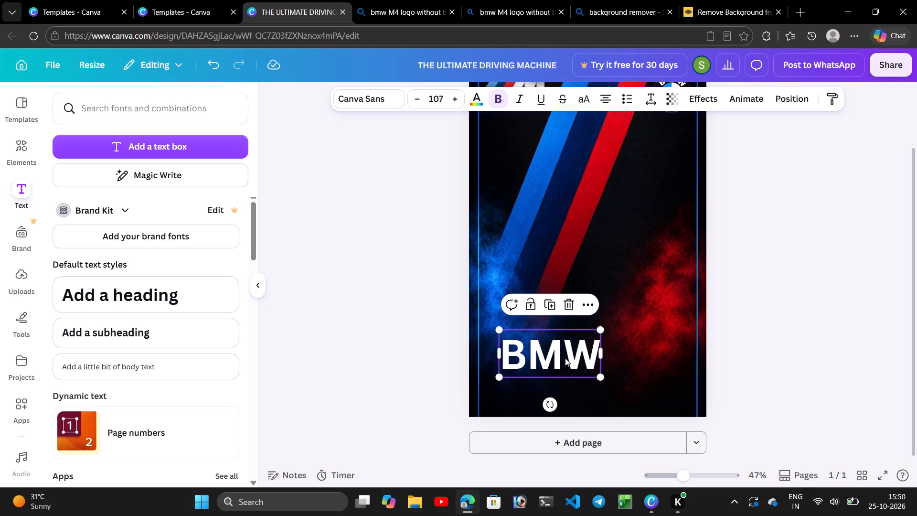
{"action": "left_click", "coordinate": [565, 357]}
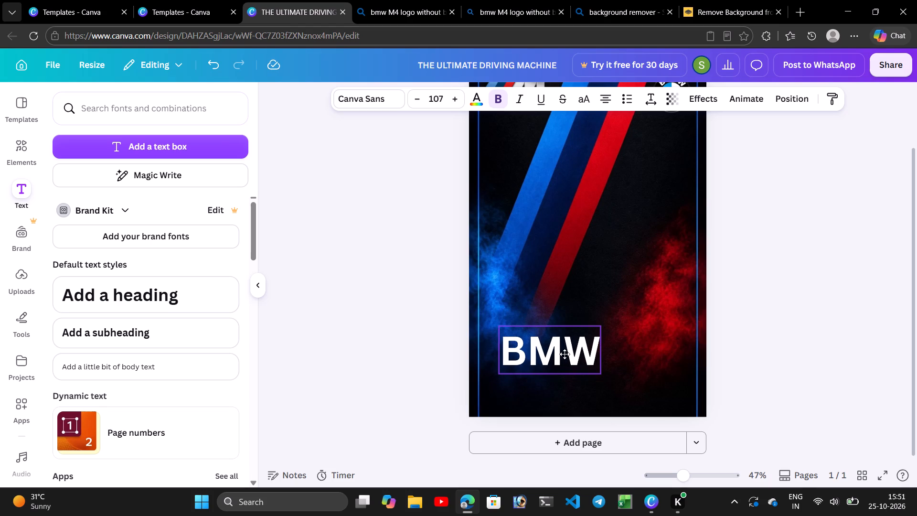
{"action": "left_click", "coordinate": [565, 354]}
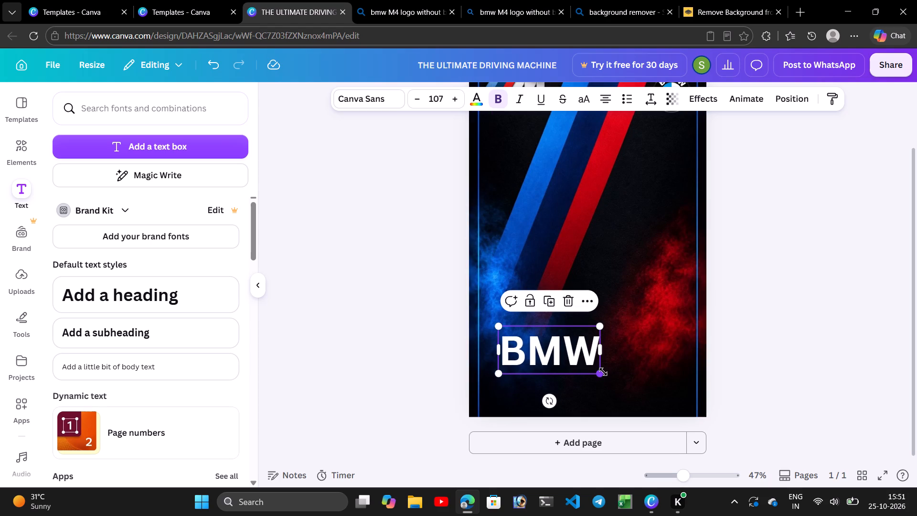
{"action": "left_click_drag", "start_coordinate": [603, 372], "coordinate": [583, 363]}
{"action": "left_click_drag", "start_coordinate": [544, 342], "coordinate": [550, 348]}
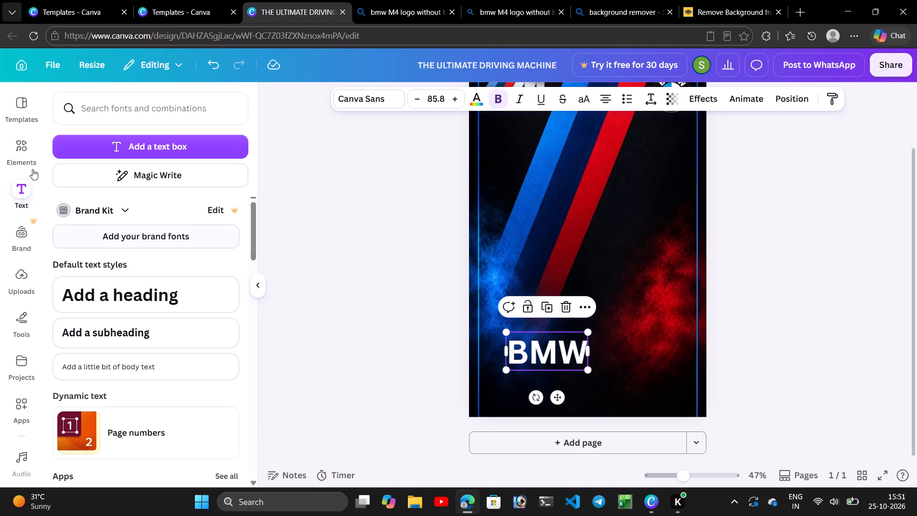
Add the uploaded M logo to the page and enlarge its frame to about 525 px high.
{"action": "left_click", "coordinate": [24, 274]}
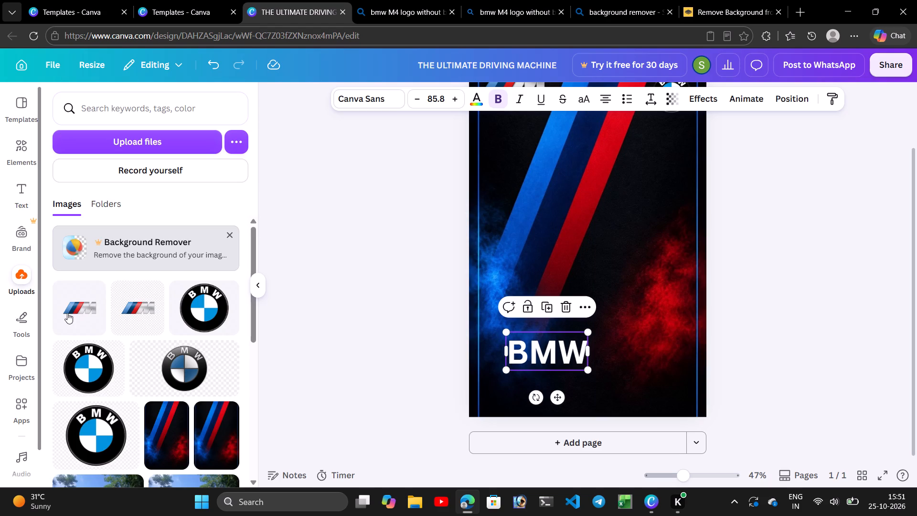
{"action": "left_click", "coordinate": [78, 317]}
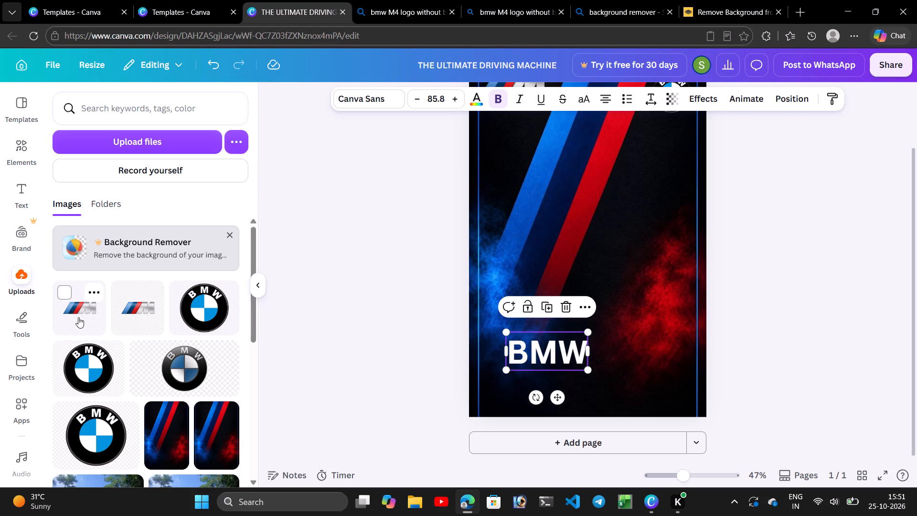
{"action": "left_click_drag", "start_coordinate": [600, 254], "coordinate": [600, 254]}
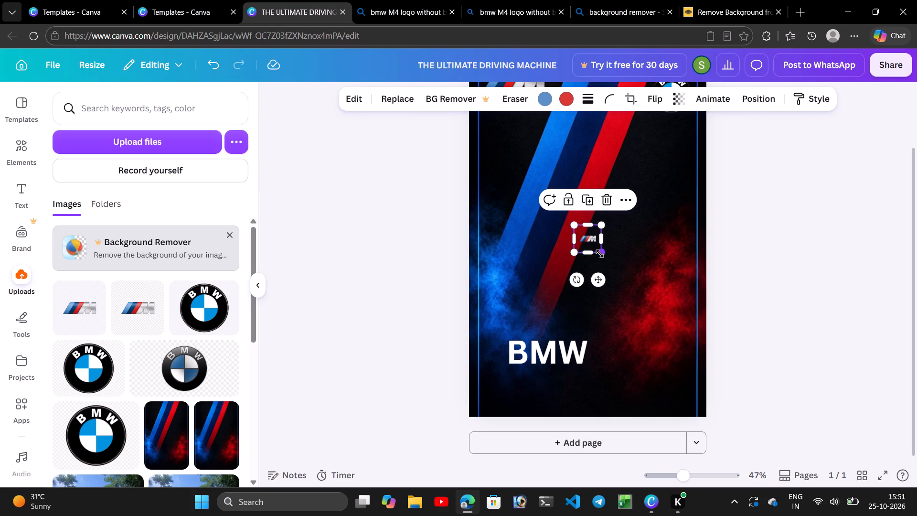
{"action": "left_click_drag", "start_coordinate": [600, 254], "coordinate": [766, 323]}
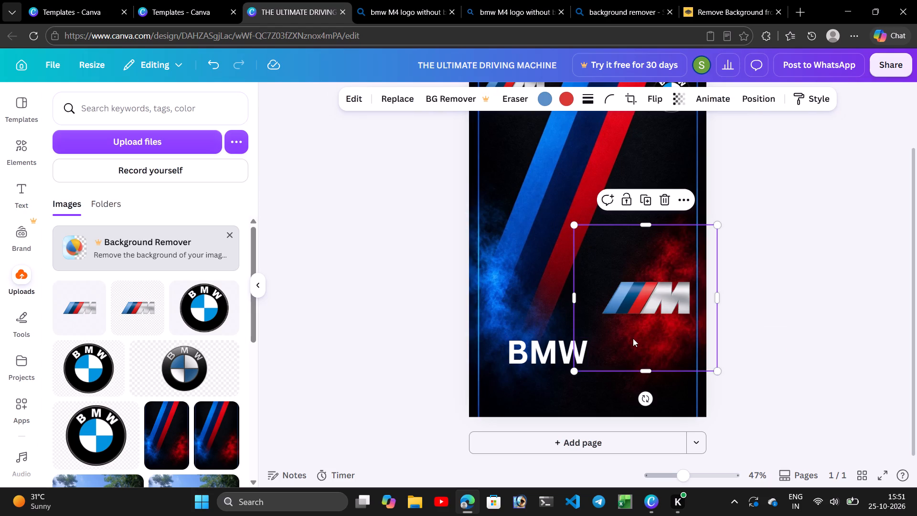
Crop the empty margins on all four sides of the M logo, leaving a frame of about 339 × 161 px.
{"action": "left_click_drag", "start_coordinate": [577, 297], "coordinate": [616, 297]}
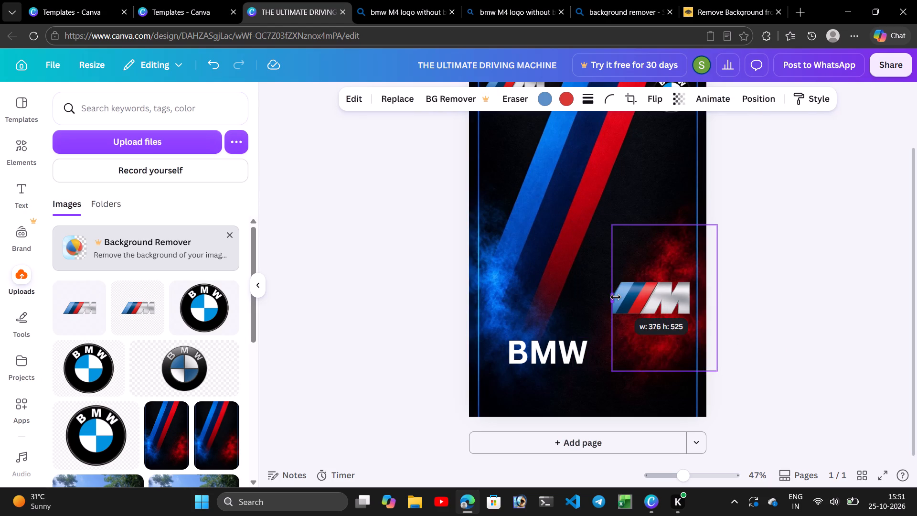
{"action": "left_click_drag", "start_coordinate": [616, 297], "coordinate": [603, 295]}
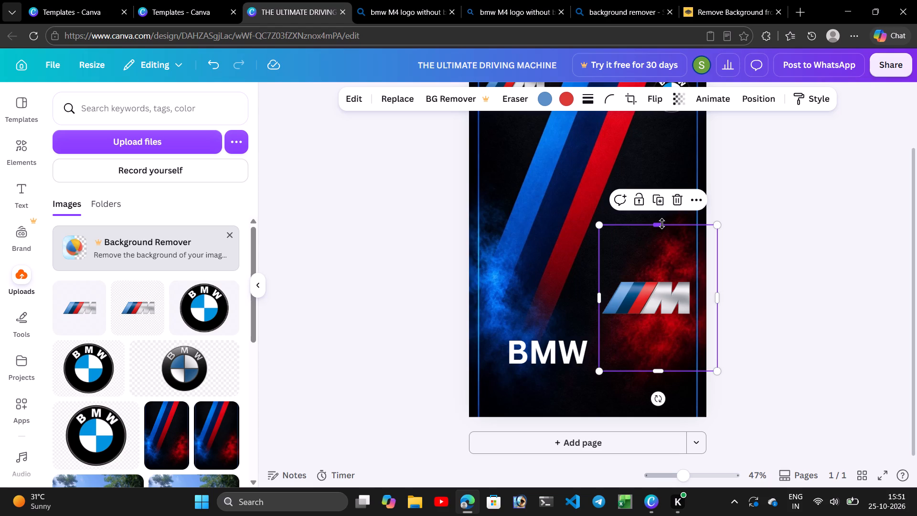
{"action": "left_click_drag", "start_coordinate": [662, 224], "coordinate": [661, 274]}
{"action": "left_click_drag", "start_coordinate": [715, 324], "coordinate": [682, 320]}
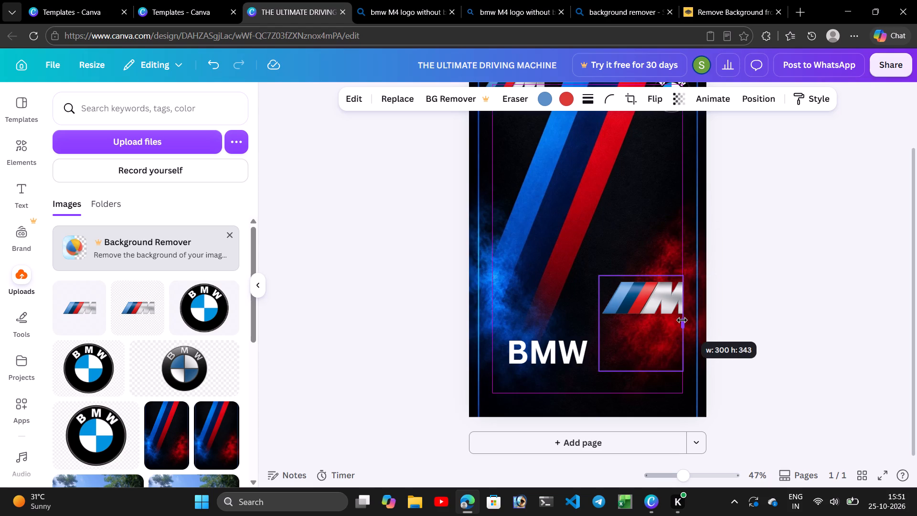
{"action": "left_click_drag", "start_coordinate": [682, 320], "coordinate": [689, 318]}
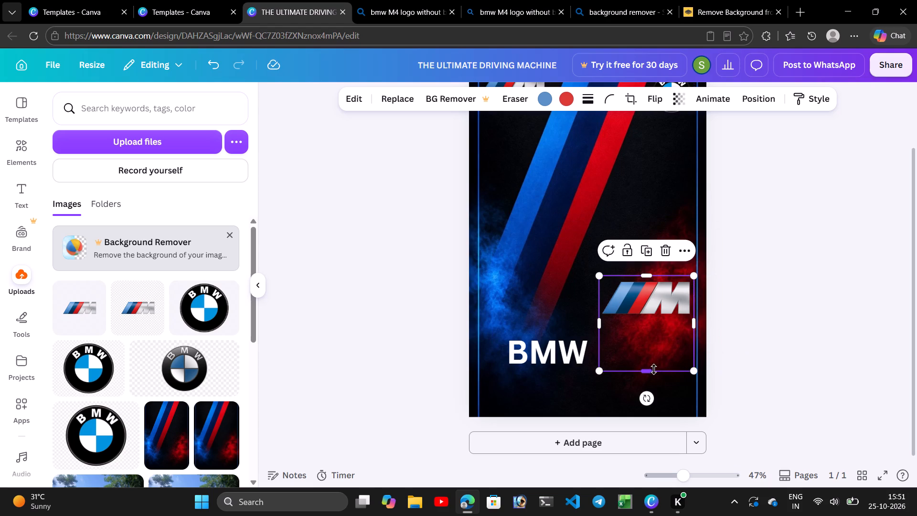
{"action": "left_click_drag", "start_coordinate": [638, 371], "coordinate": [645, 320]}
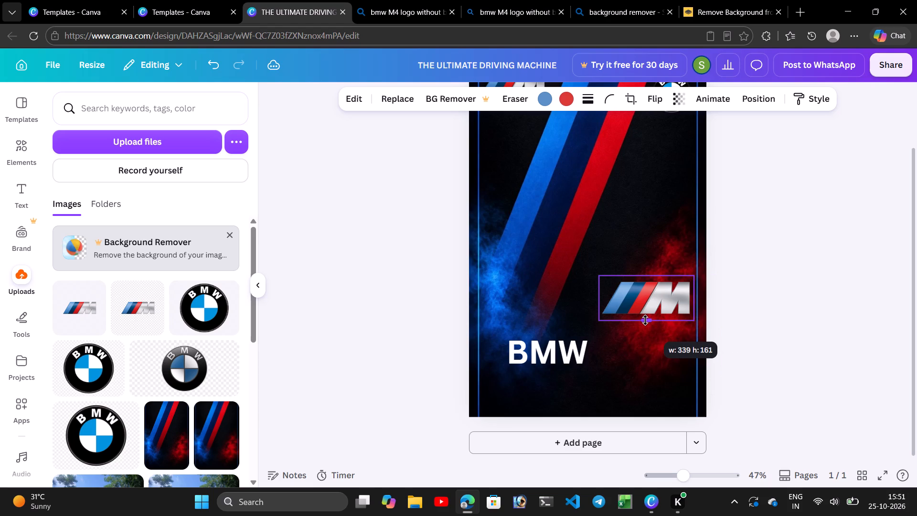
{"action": "left_click_drag", "start_coordinate": [645, 320], "coordinate": [645, 320]}
Move the M logo directly after the BMW heading and shrink it to about the height of the heading's letters.
{"action": "left_click_drag", "start_coordinate": [640, 297], "coordinate": [640, 332]}
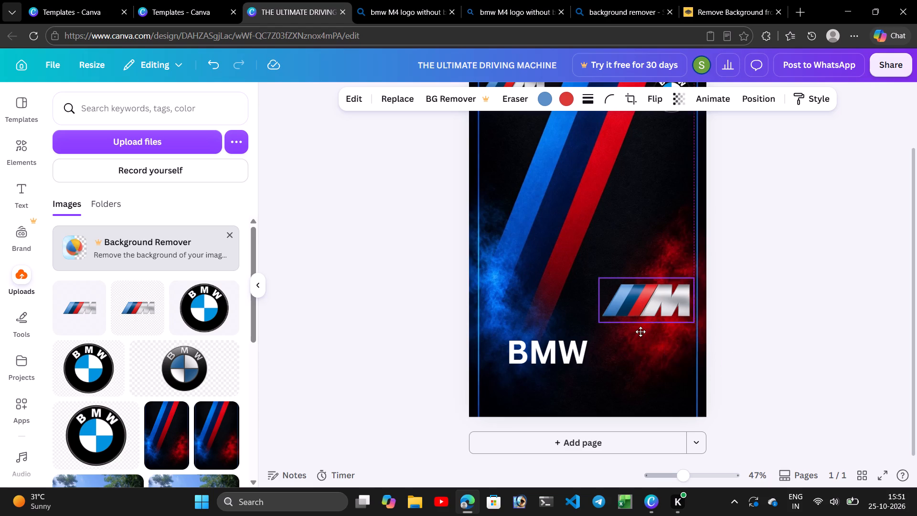
{"action": "left_click_drag", "start_coordinate": [640, 332], "coordinate": [627, 345]}
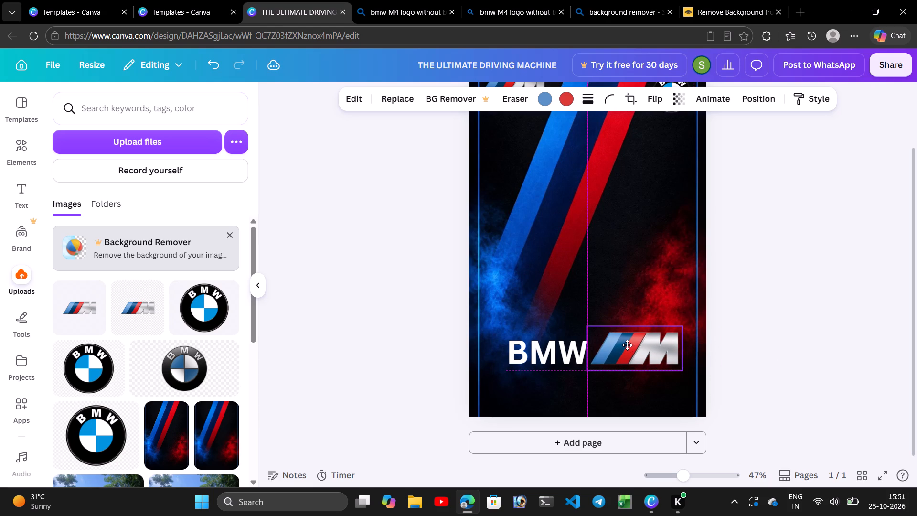
{"action": "left_click_drag", "start_coordinate": [627, 345], "coordinate": [627, 345]}
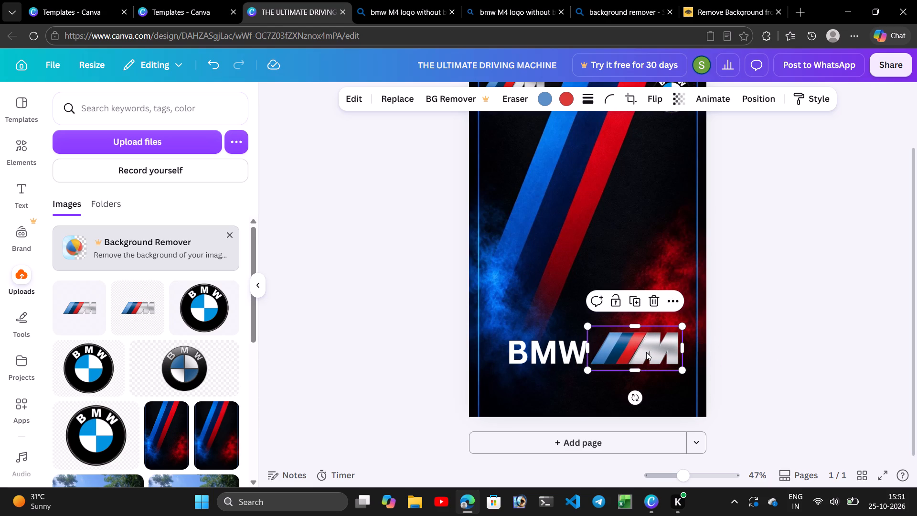
{"action": "left_click_drag", "start_coordinate": [685, 369], "coordinate": [671, 365]}
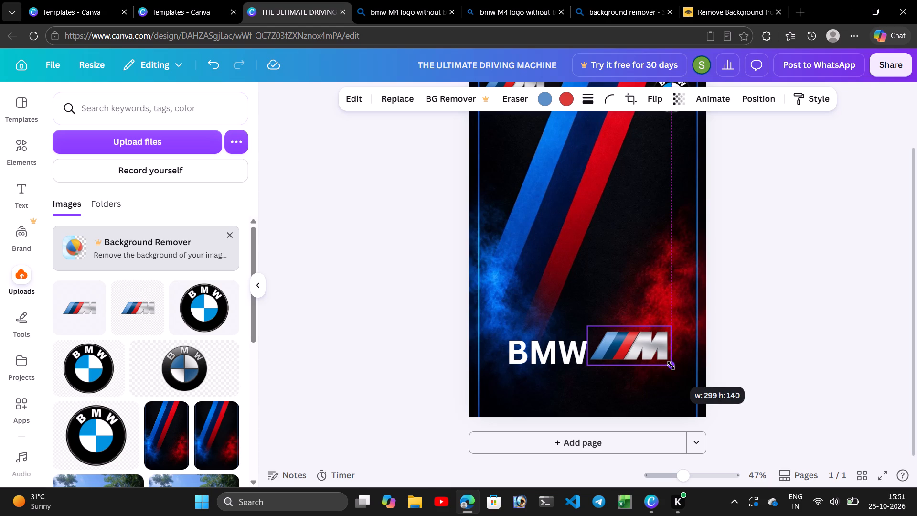
{"action": "left_click_drag", "start_coordinate": [671, 365], "coordinate": [665, 365]}
{"action": "left_click_drag", "start_coordinate": [623, 347], "coordinate": [618, 357]}
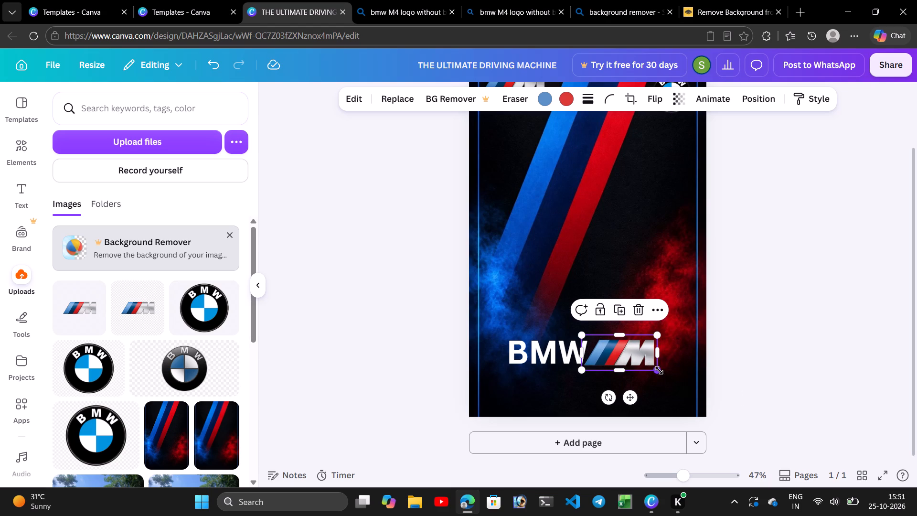
{"action": "left_click_drag", "start_coordinate": [659, 370], "coordinate": [651, 366]}
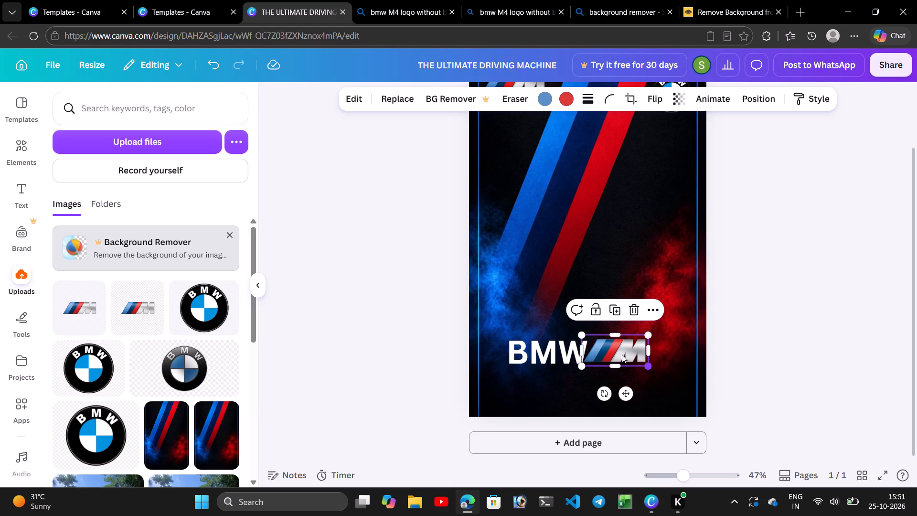
Align the BMW heading and M logo on one horizontal centre line, with their frames meeting at the page's vertical centre line.
{"action": "left_click", "coordinate": [621, 355]}
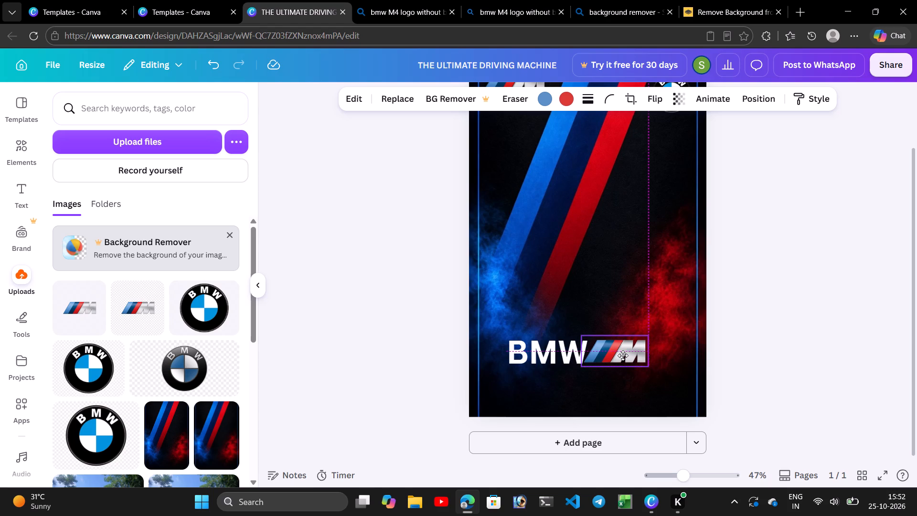
{"action": "left_click_drag", "start_coordinate": [561, 357], "coordinate": [561, 351]}
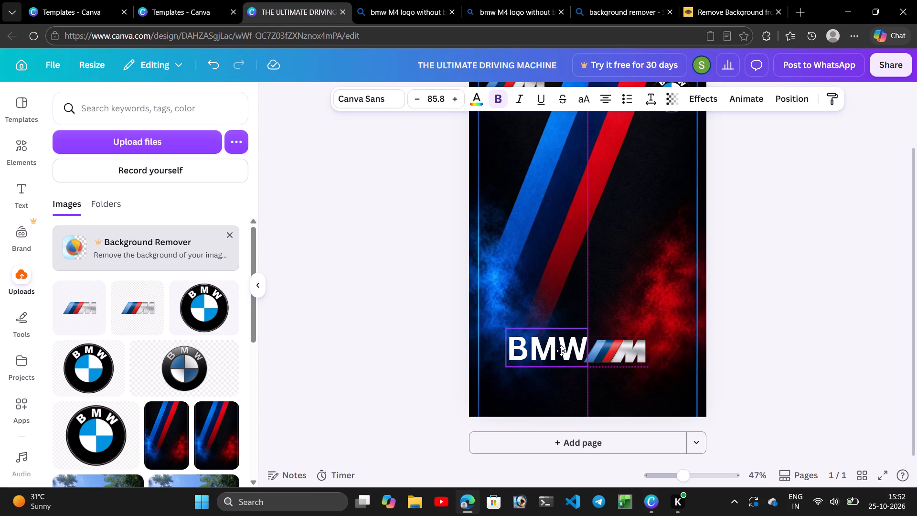
{"action": "left_click_drag", "start_coordinate": [561, 351], "coordinate": [563, 358]}
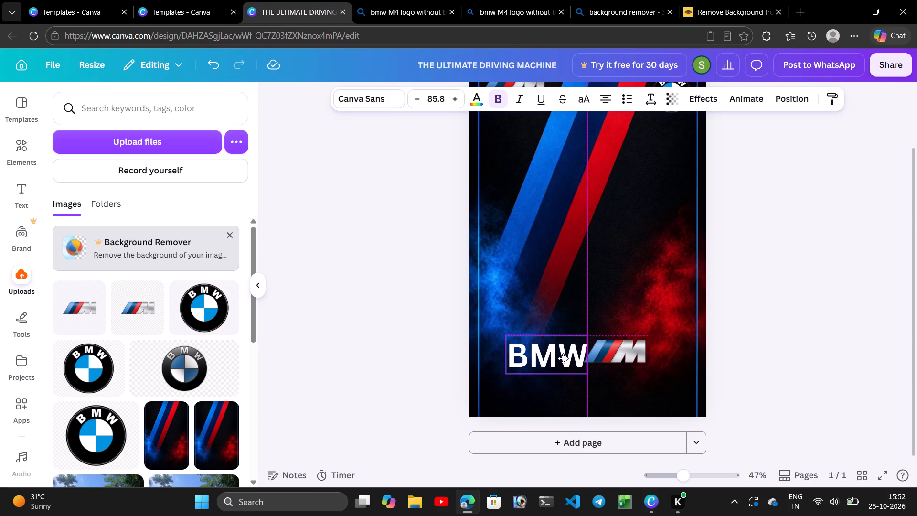
{"action": "left_click_drag", "start_coordinate": [563, 358], "coordinate": [563, 354]}
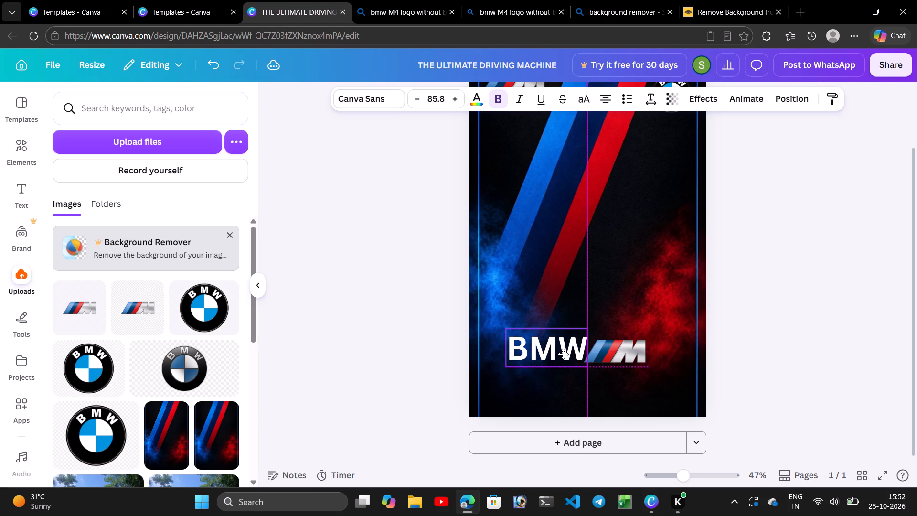
{"action": "left_click_drag", "start_coordinate": [563, 354], "coordinate": [560, 355]}
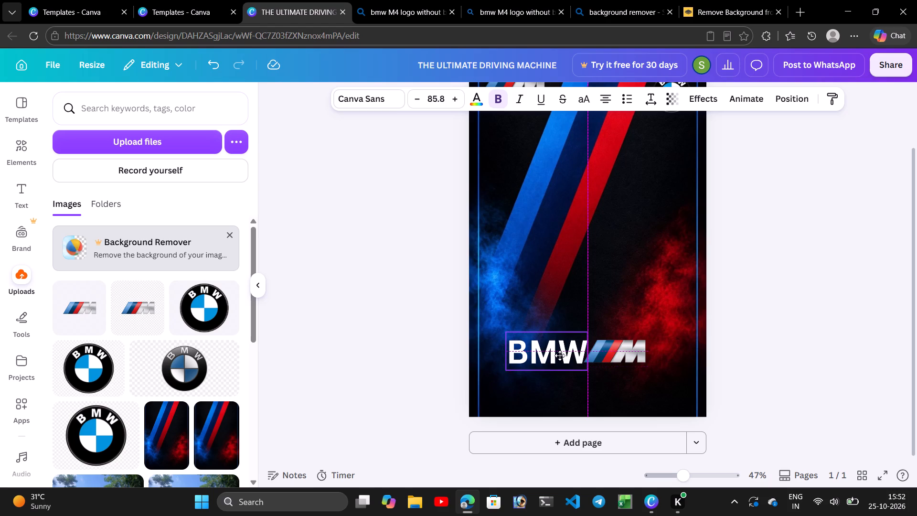
{"action": "left_click_drag", "start_coordinate": [560, 355], "coordinate": [560, 352]}
{"action": "left_click", "coordinate": [623, 350]}
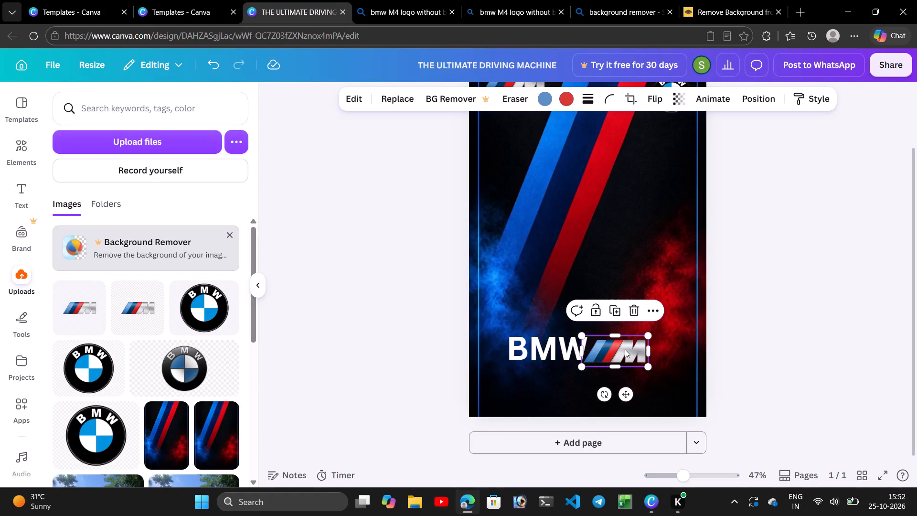
{"action": "left_click", "coordinate": [636, 350]}
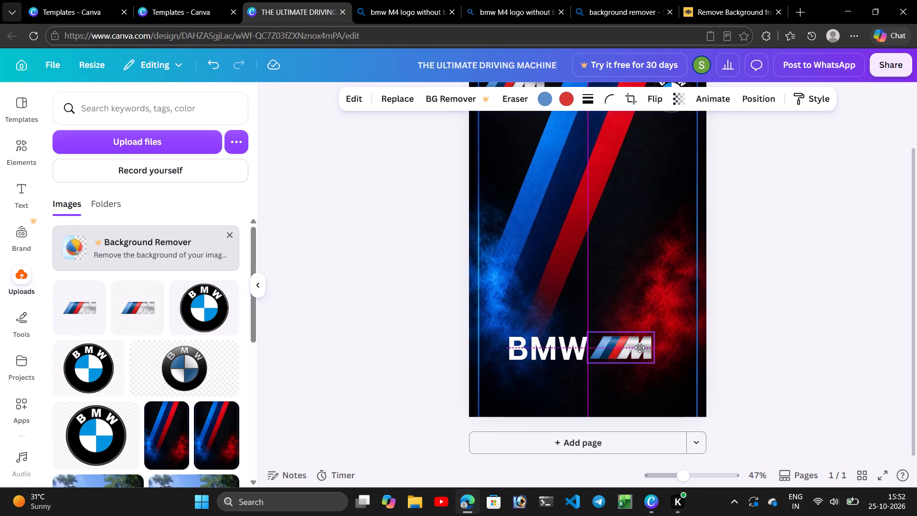
{"action": "left_click", "coordinate": [521, 382]}
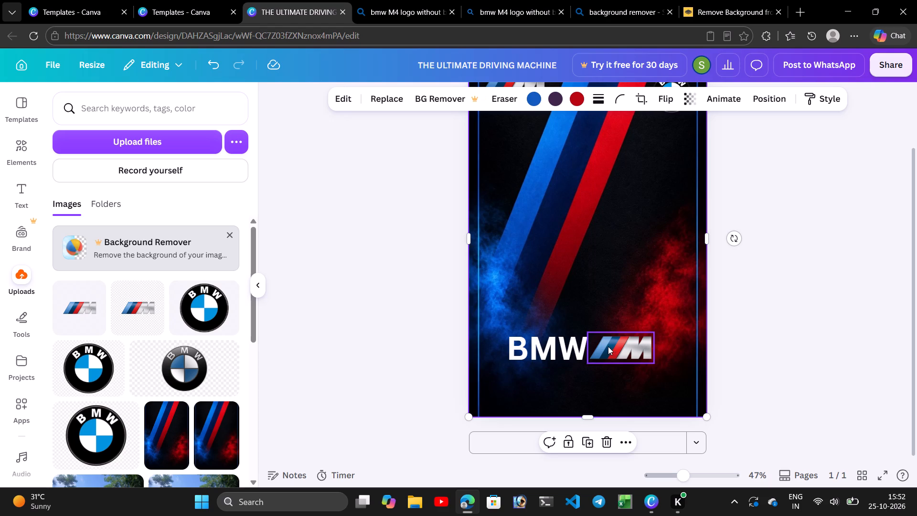
{"action": "left_click", "coordinate": [573, 348]}
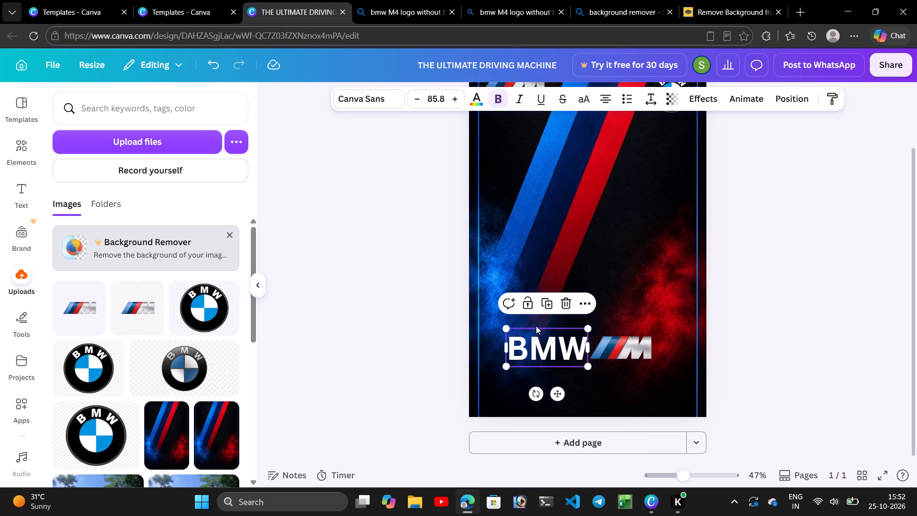
Extend the top edge of the M logo's frame slightly above the logo, keeping the frame 239 px wide.
{"action": "left_click", "coordinate": [618, 391]}
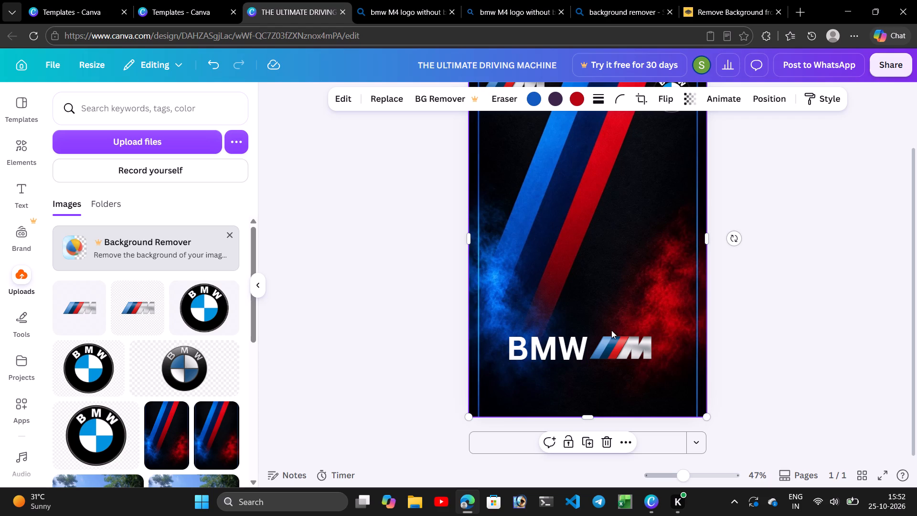
{"action": "left_click", "coordinate": [620, 344]}
{"action": "left_click_drag", "start_coordinate": [620, 332], "coordinate": [621, 289]}
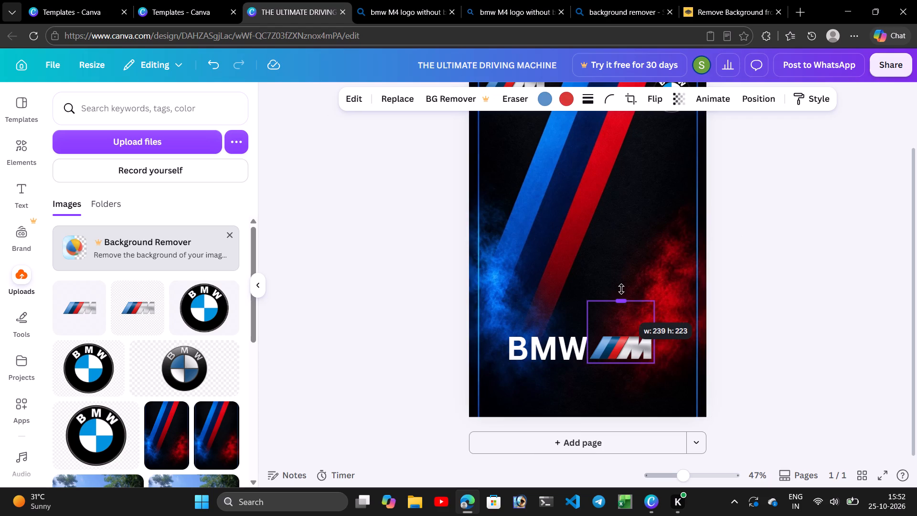
{"action": "left_click_drag", "start_coordinate": [621, 289], "coordinate": [622, 304]}
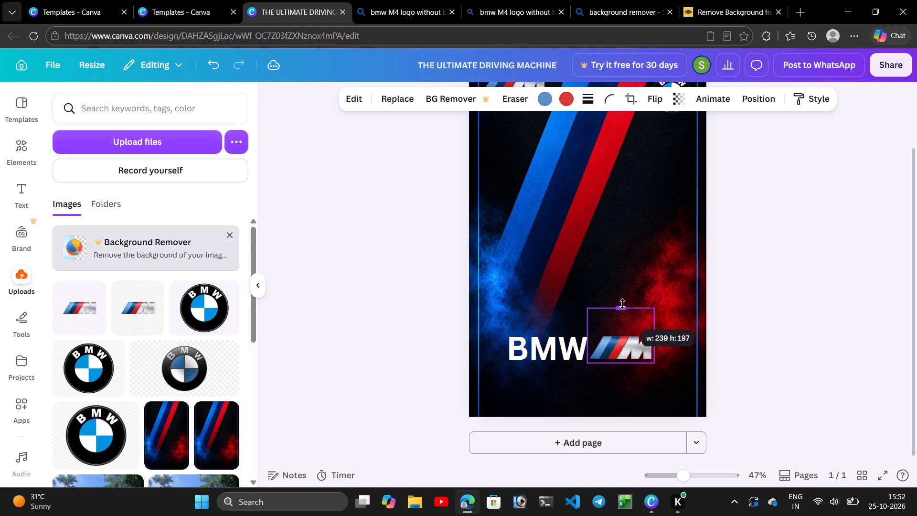
{"action": "left_click_drag", "start_coordinate": [622, 304], "coordinate": [623, 288]}
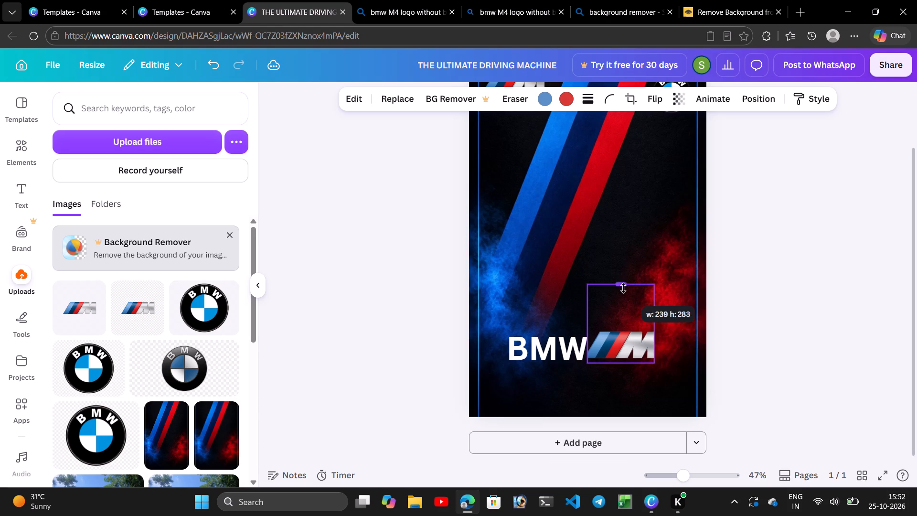
{"action": "left_click_drag", "start_coordinate": [623, 288], "coordinate": [625, 323]}
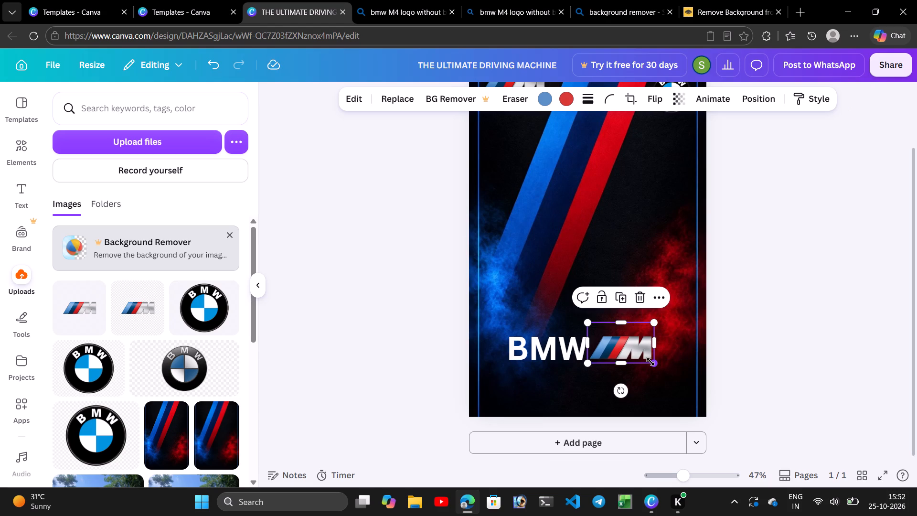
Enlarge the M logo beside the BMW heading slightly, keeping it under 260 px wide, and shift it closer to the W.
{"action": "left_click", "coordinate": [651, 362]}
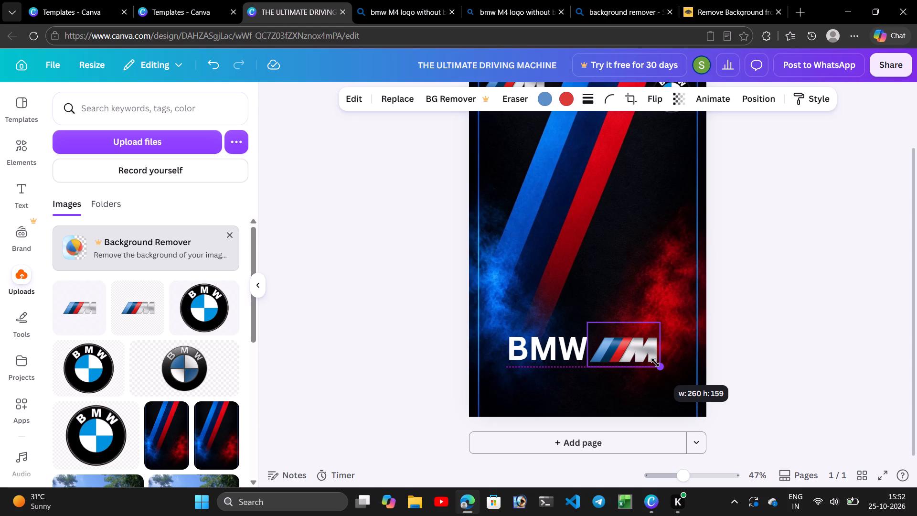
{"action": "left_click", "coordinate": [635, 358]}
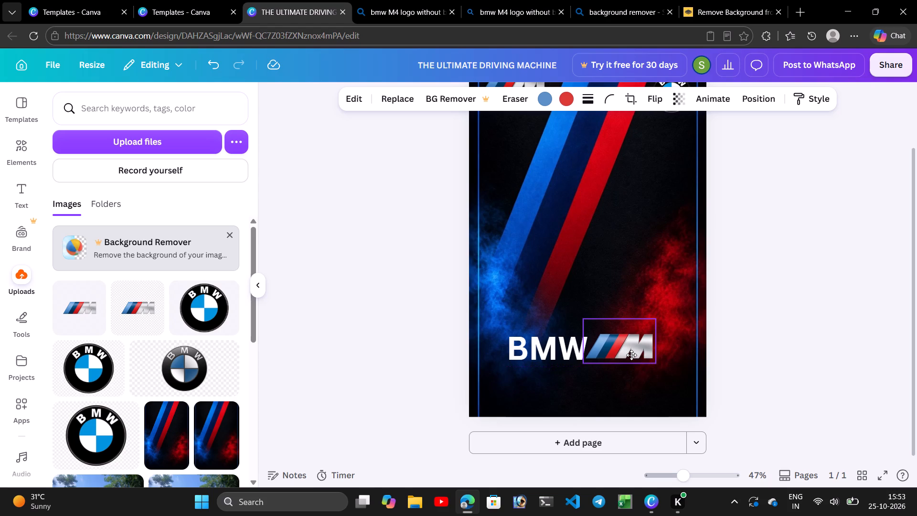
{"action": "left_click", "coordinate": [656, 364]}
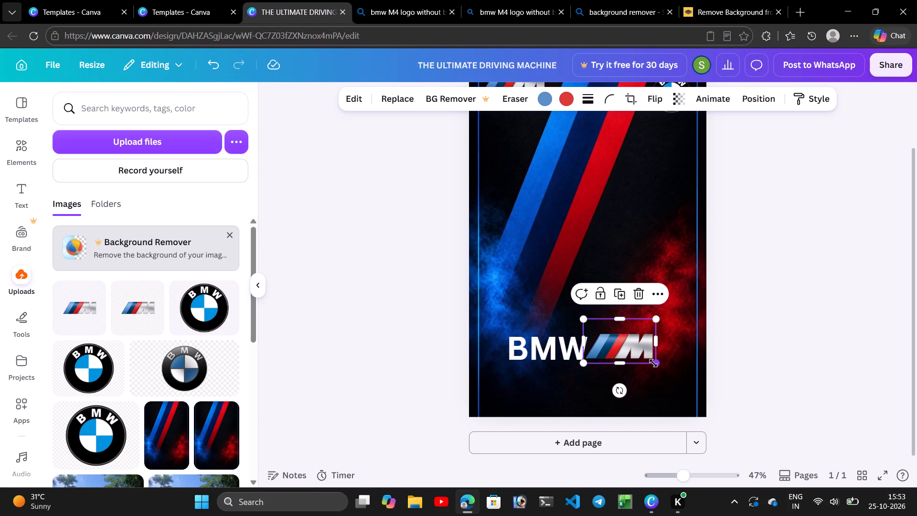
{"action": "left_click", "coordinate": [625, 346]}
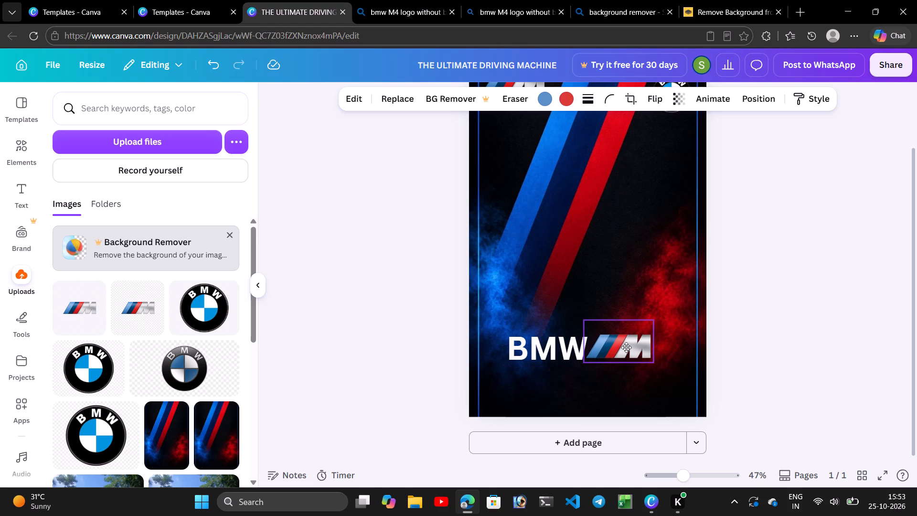
Move the M logo left so its frame slightly overlaps the W of the BMW heading, roughly level with the letters.
{"action": "left_click_drag", "start_coordinate": [613, 354], "coordinate": [608, 359]}
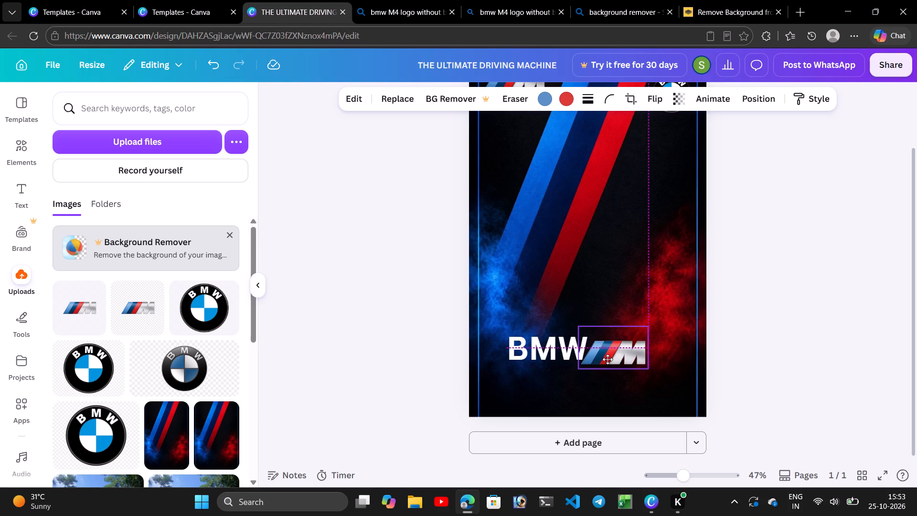
{"action": "left_click_drag", "start_coordinate": [608, 359], "coordinate": [597, 353]}
{"action": "left_click", "coordinate": [597, 353]}
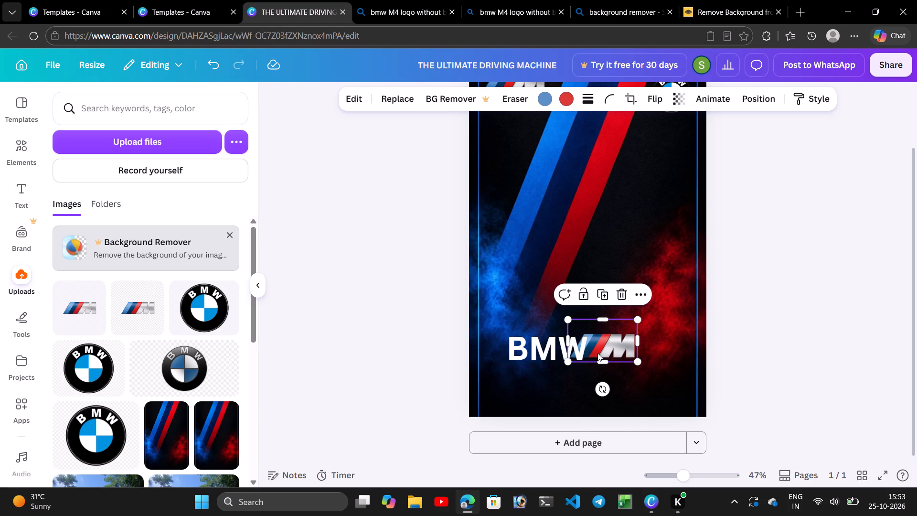
{"action": "left_click_drag", "start_coordinate": [597, 348], "coordinate": [598, 355]}
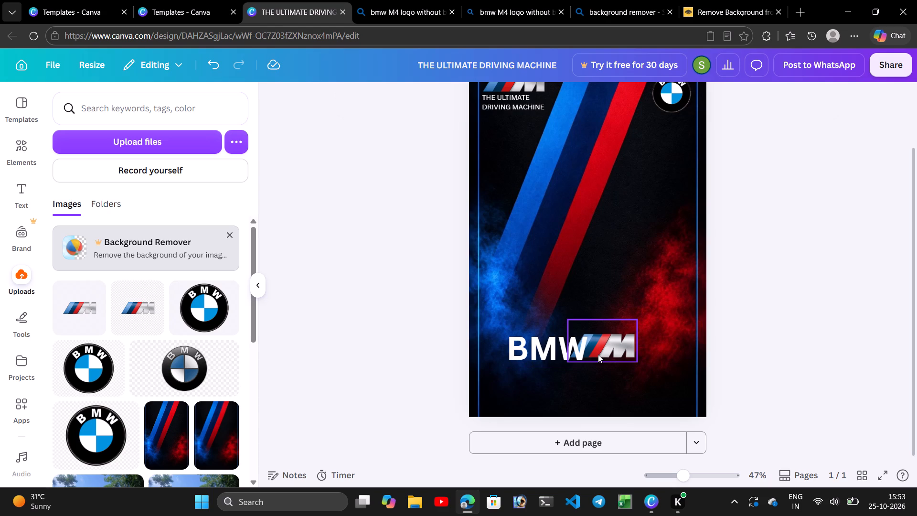
{"action": "left_click_drag", "start_coordinate": [598, 355], "coordinate": [598, 349]}
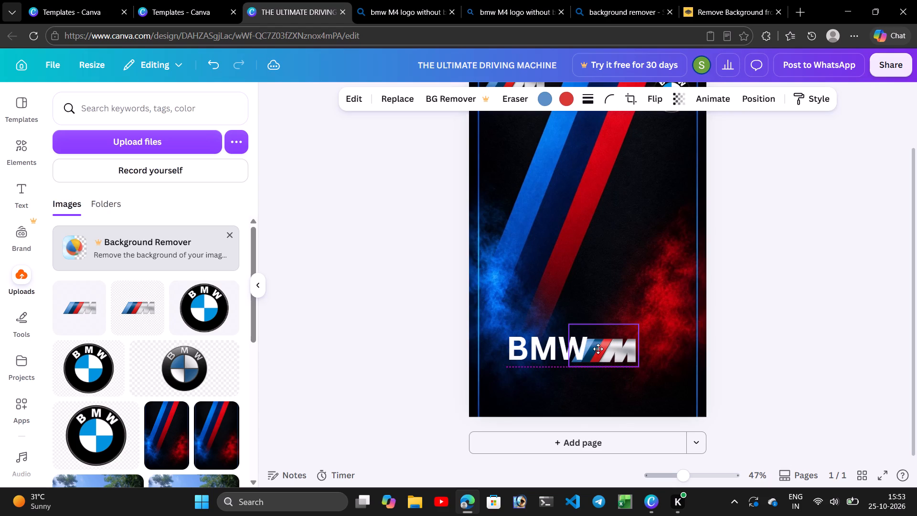
{"action": "left_click_drag", "start_coordinate": [598, 349], "coordinate": [598, 348]}
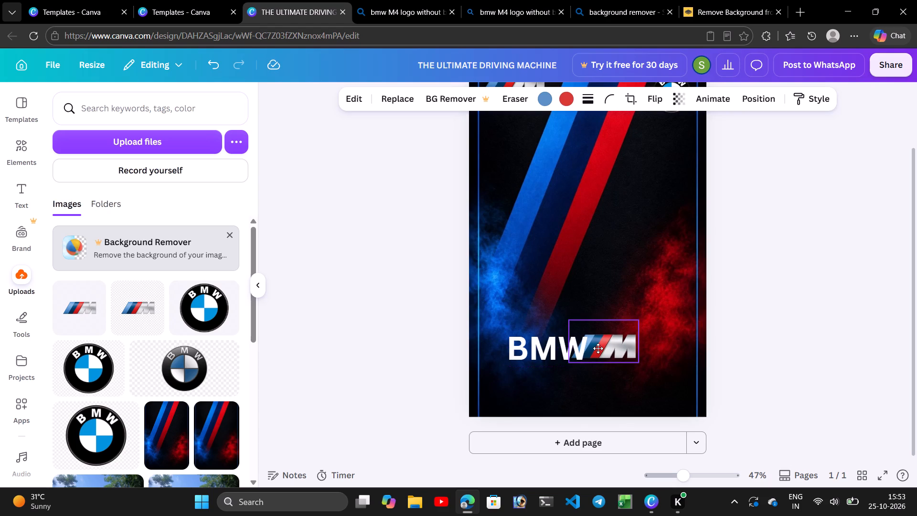
{"action": "left_click_drag", "start_coordinate": [598, 348], "coordinate": [584, 349]}
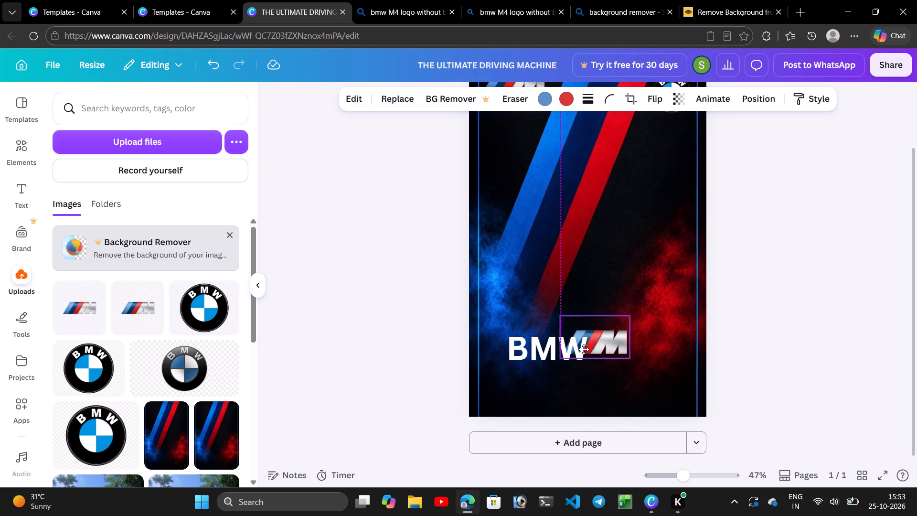
{"action": "left_click_drag", "start_coordinate": [584, 349], "coordinate": [582, 350]}
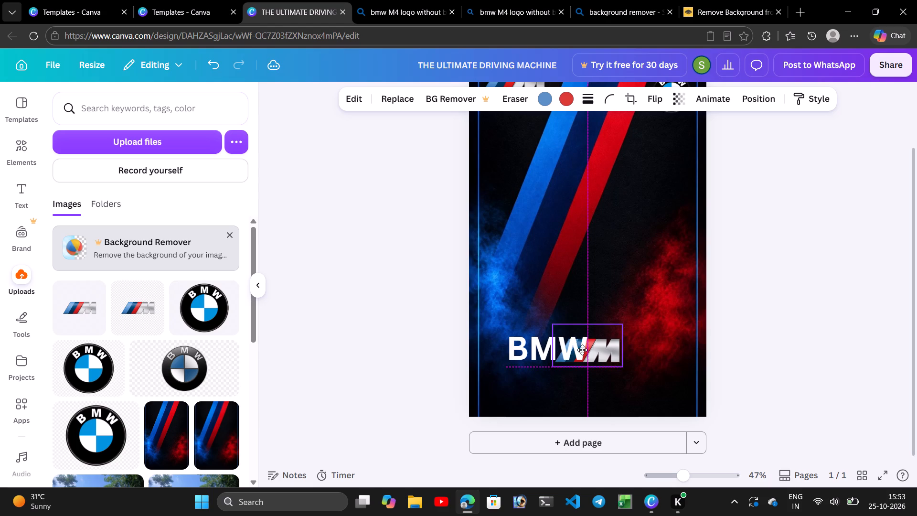
{"action": "left_click_drag", "start_coordinate": [582, 350], "coordinate": [604, 348]}
Shift the BMW heading slightly left so the W sits just beside the M logo's stripes, keeping its height on the page.
{"action": "left_click_drag", "start_coordinate": [560, 348], "coordinate": [562, 341]}
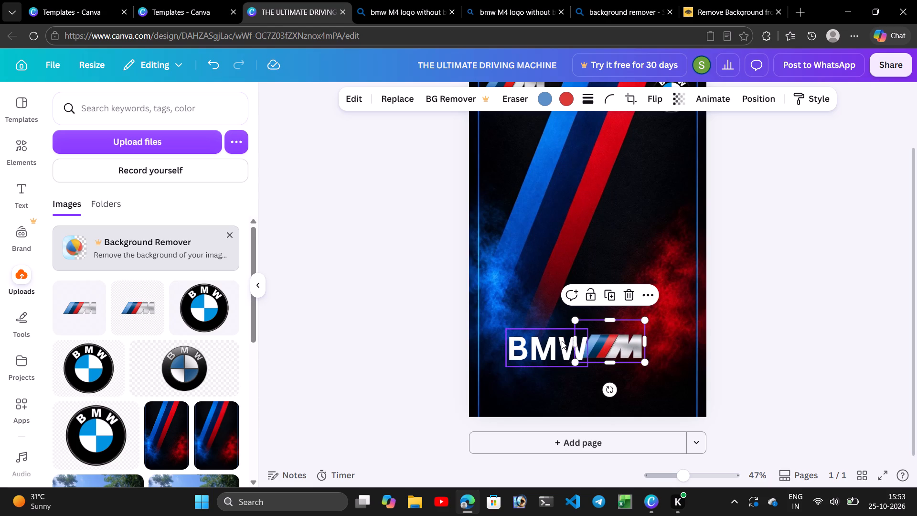
{"action": "left_click_drag", "start_coordinate": [562, 341], "coordinate": [563, 344]}
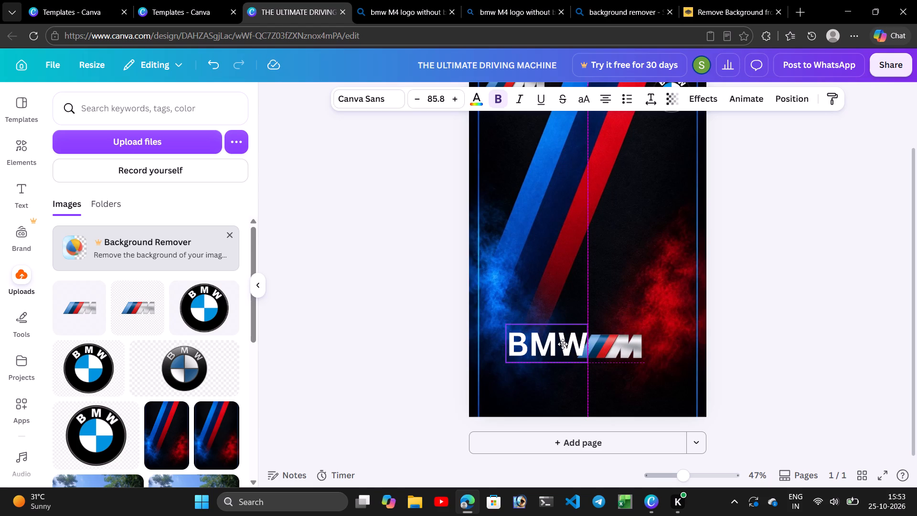
{"action": "left_click_drag", "start_coordinate": [563, 344], "coordinate": [562, 346]}
{"action": "left_click_drag", "start_coordinate": [562, 346], "coordinate": [558, 348]}
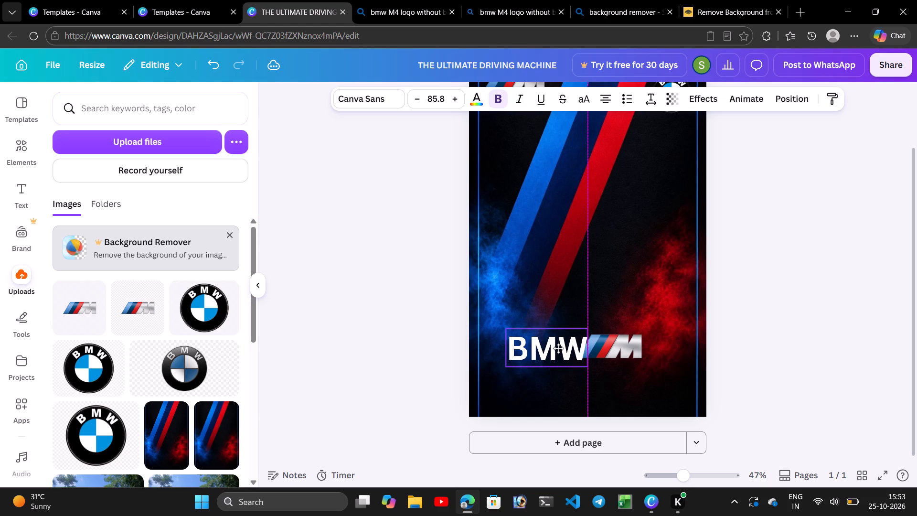
{"action": "left_click_drag", "start_coordinate": [558, 348], "coordinate": [556, 347]}
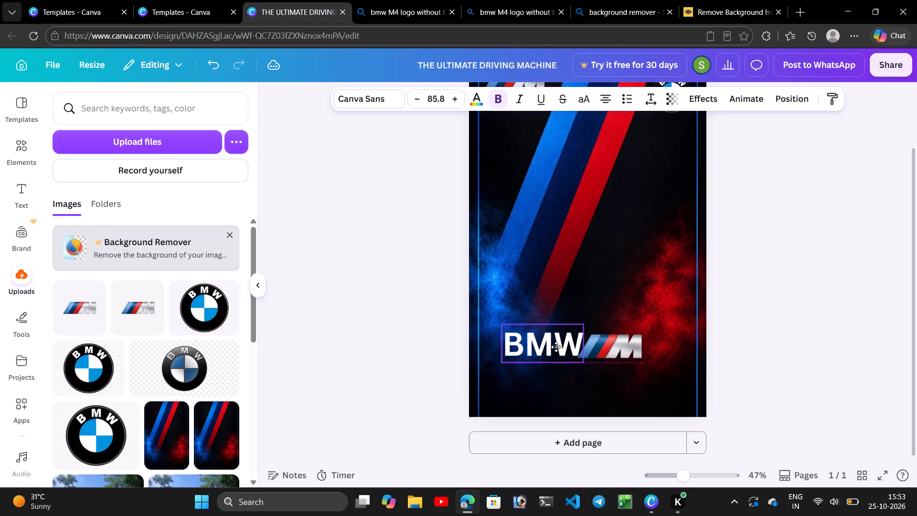
{"action": "left_click_drag", "start_coordinate": [556, 347], "coordinate": [554, 348]}
Shrink the M logo's frame to about 227 × 139 px and nudge the logo level with the BMW letters, directly after the W.
{"action": "left_click", "coordinate": [621, 346]}
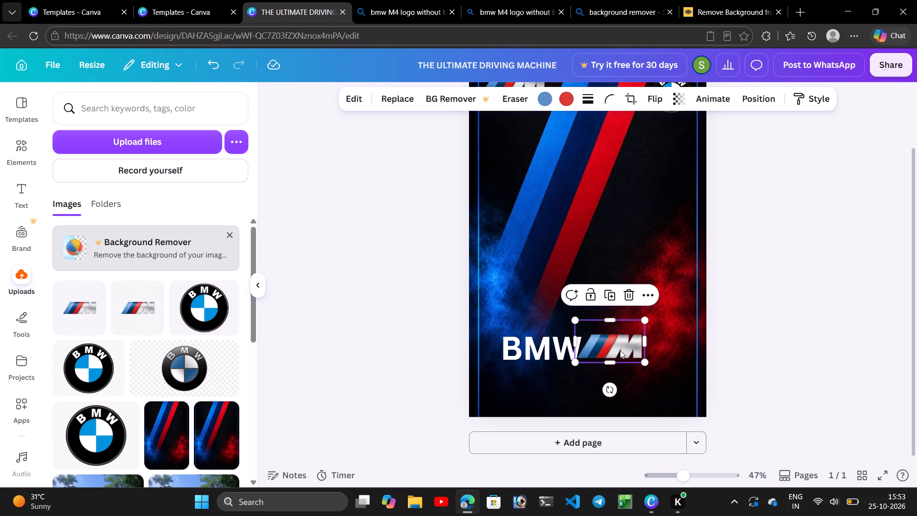
{"action": "left_click", "coordinate": [619, 351]}
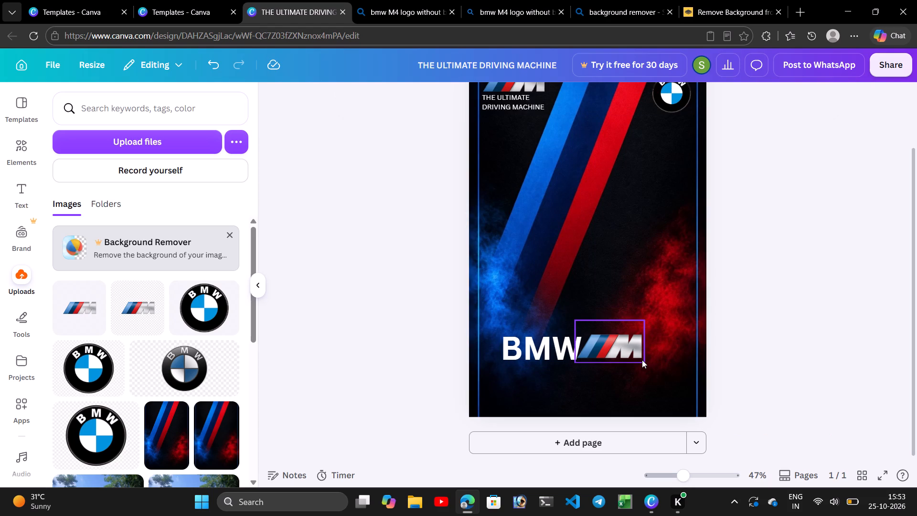
{"action": "left_click", "coordinate": [642, 360]}
{"action": "left_click", "coordinate": [617, 349]}
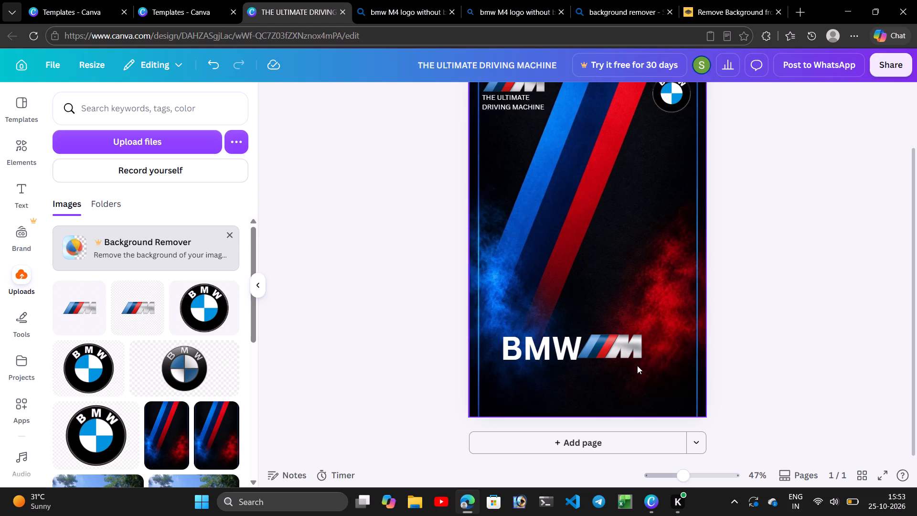
{"action": "left_click", "coordinate": [631, 353]}
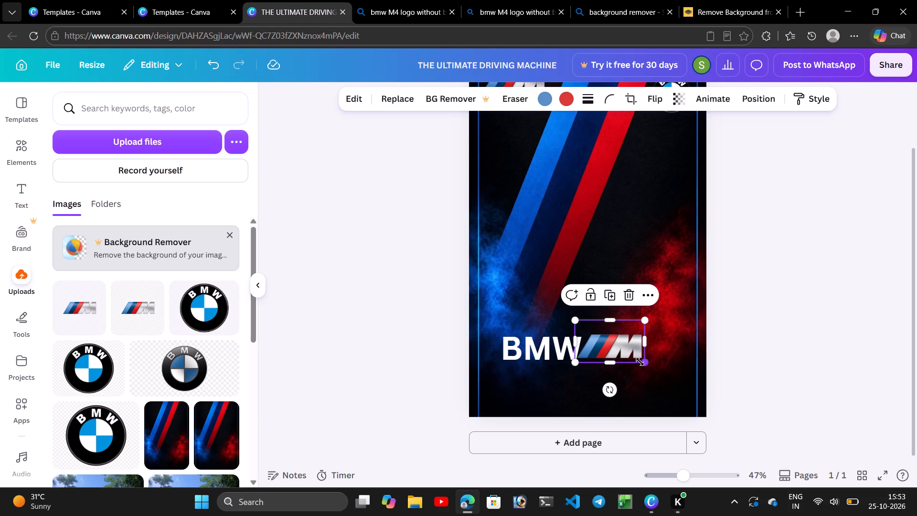
{"action": "left_click_drag", "start_coordinate": [646, 363], "coordinate": [640, 360]}
{"action": "left_click_drag", "start_coordinate": [616, 343], "coordinate": [618, 346]}
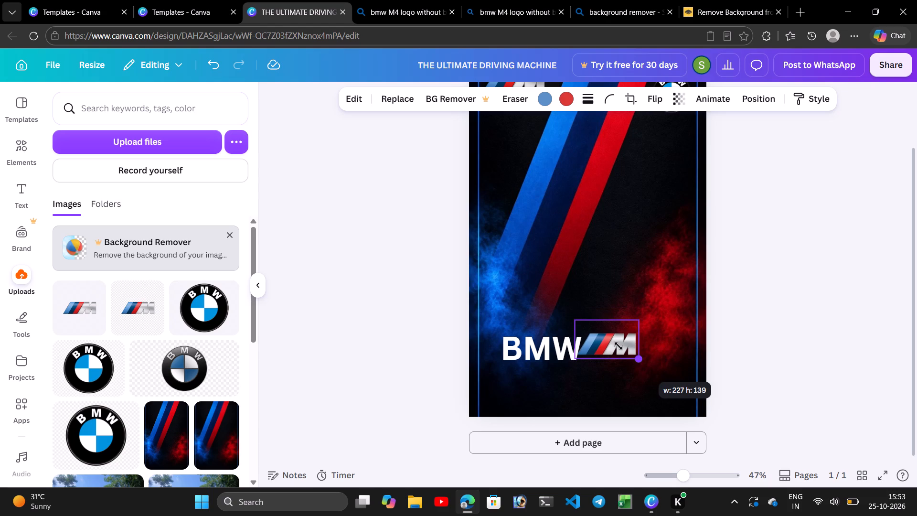
{"action": "left_click_drag", "start_coordinate": [618, 346], "coordinate": [617, 346]}
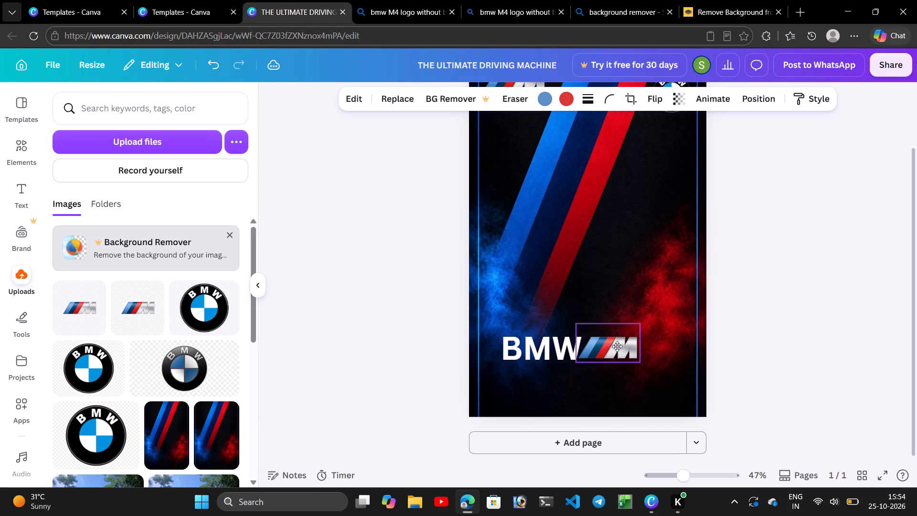
{"action": "left_click_drag", "start_coordinate": [617, 346], "coordinate": [618, 348]}
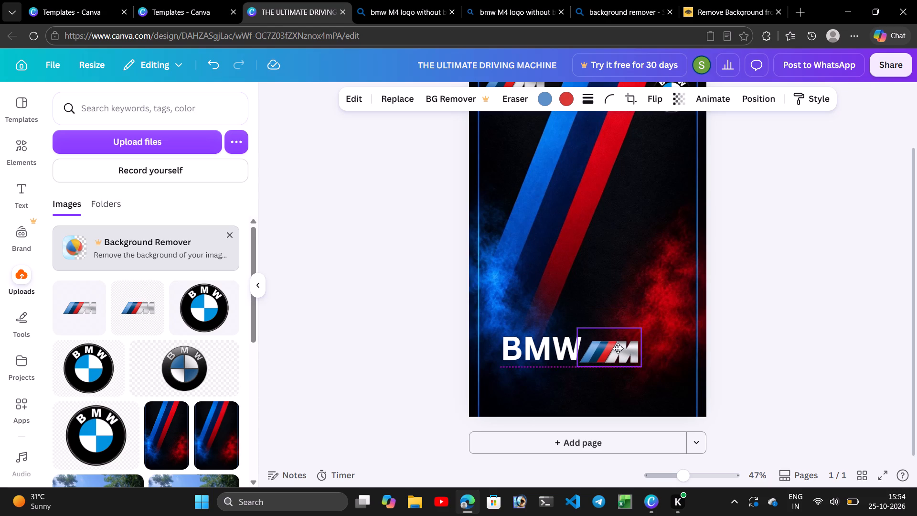
{"action": "left_click_drag", "start_coordinate": [618, 348], "coordinate": [614, 347]}
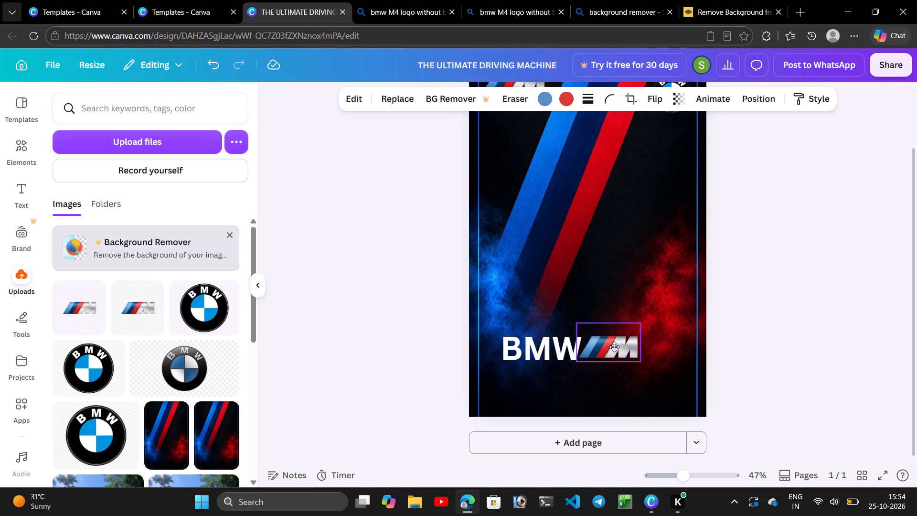
{"action": "left_click_drag", "start_coordinate": [614, 347], "coordinate": [616, 347]}
{"action": "left_click", "coordinate": [650, 352]}
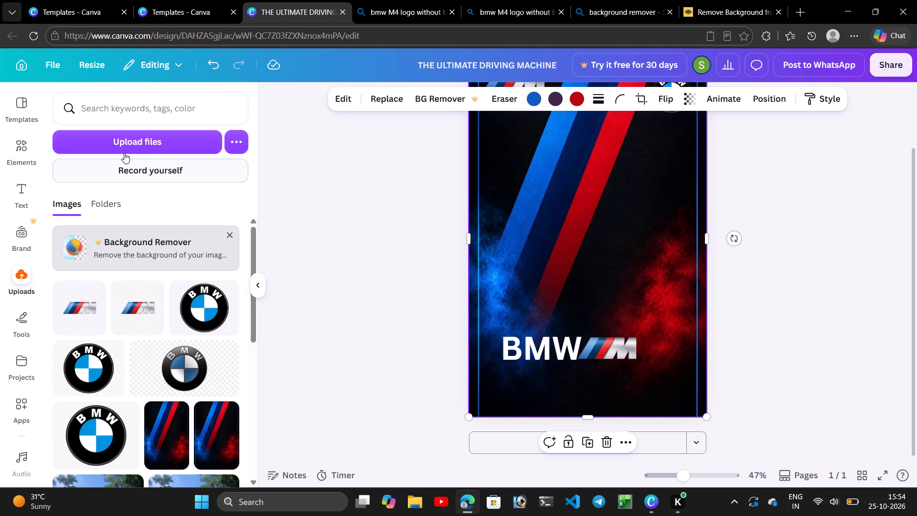
Add a text box above the BMW M title containing "4" and make it bold.
{"action": "left_click", "coordinate": [29, 193]}
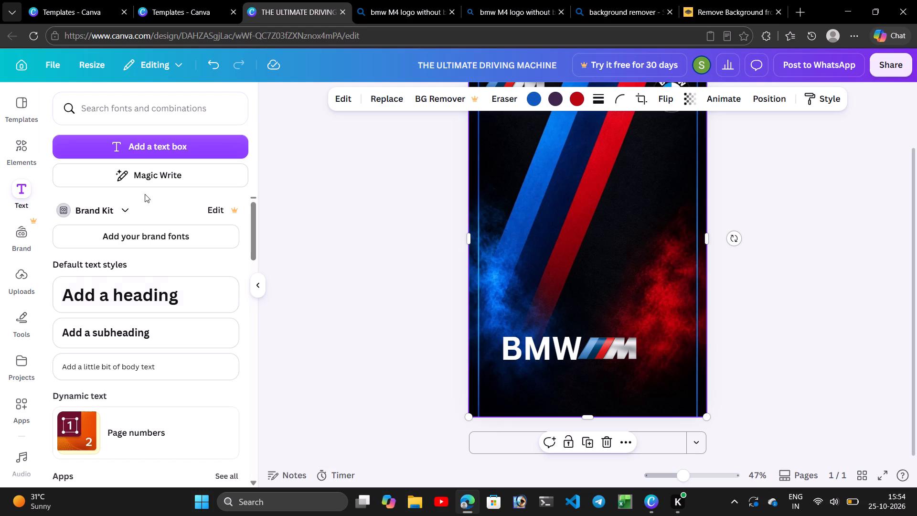
{"action": "left_click", "coordinate": [152, 146]}
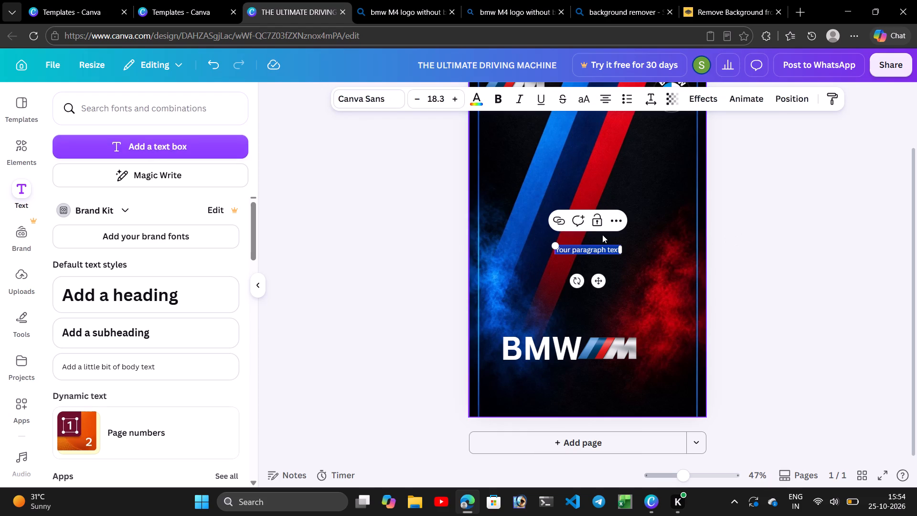
{"action": "key", "text": "BackSpace"}
{"action": "key", "text": "4"}
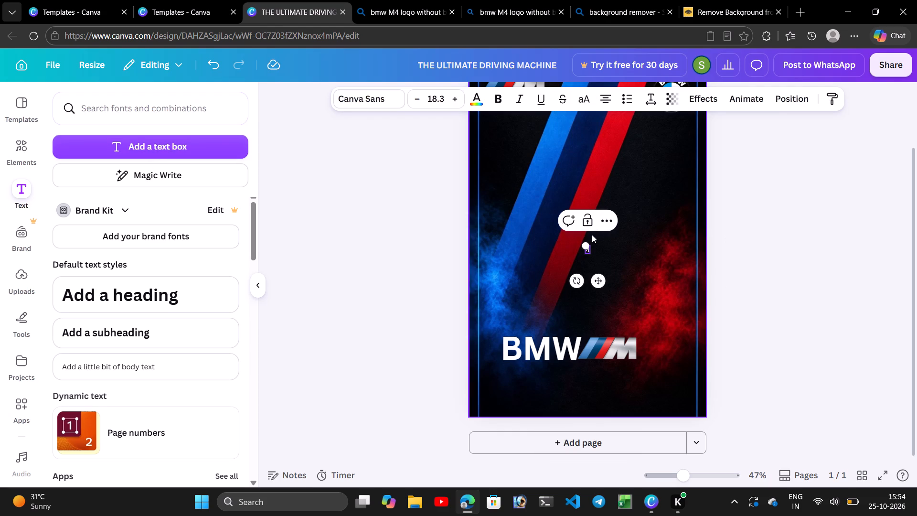
{"action": "left_click", "coordinate": [498, 100]}
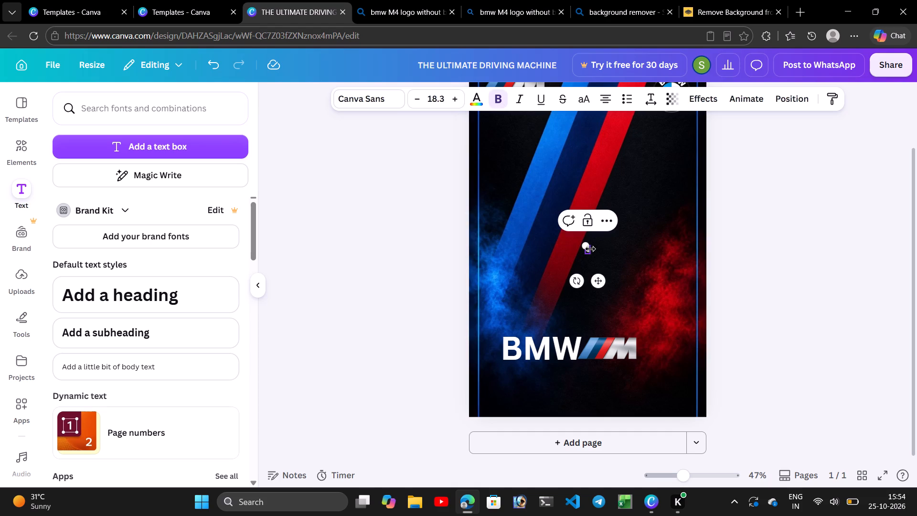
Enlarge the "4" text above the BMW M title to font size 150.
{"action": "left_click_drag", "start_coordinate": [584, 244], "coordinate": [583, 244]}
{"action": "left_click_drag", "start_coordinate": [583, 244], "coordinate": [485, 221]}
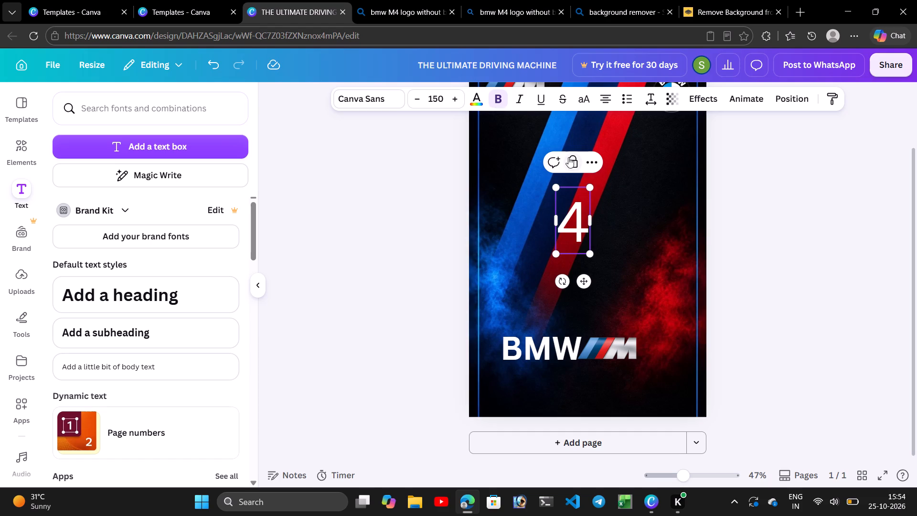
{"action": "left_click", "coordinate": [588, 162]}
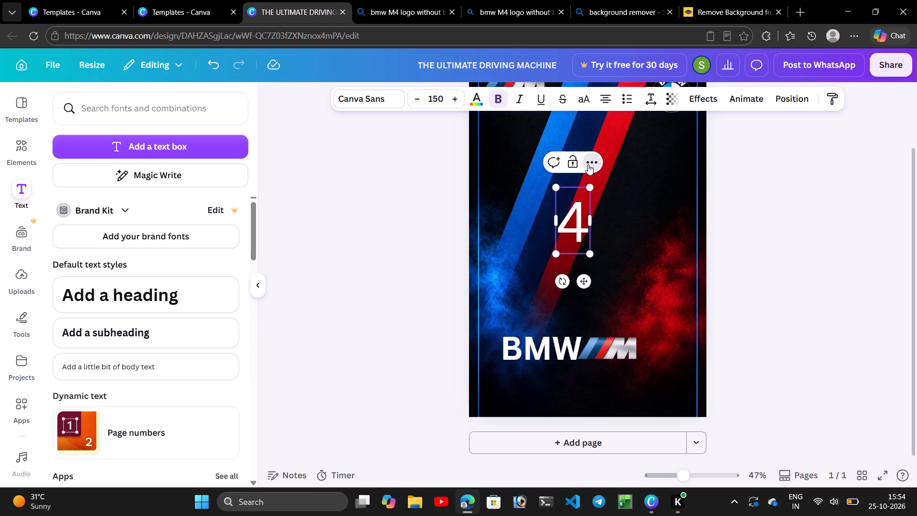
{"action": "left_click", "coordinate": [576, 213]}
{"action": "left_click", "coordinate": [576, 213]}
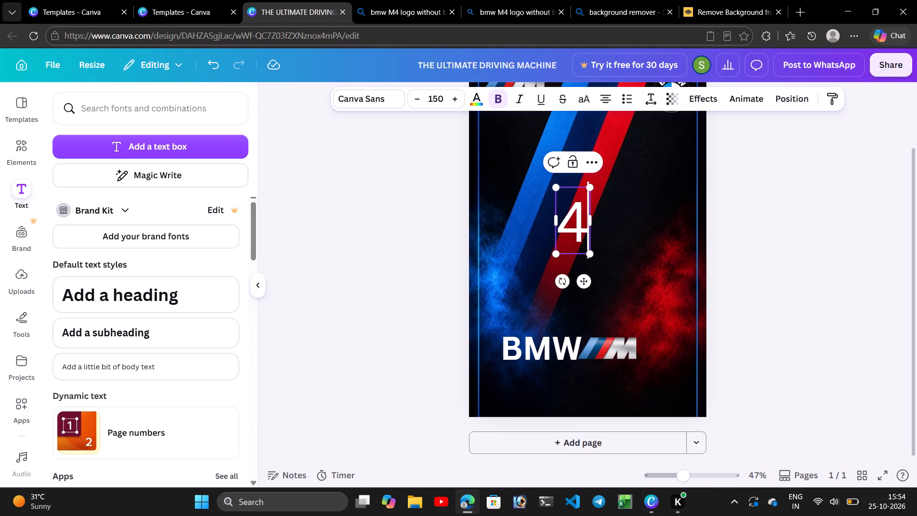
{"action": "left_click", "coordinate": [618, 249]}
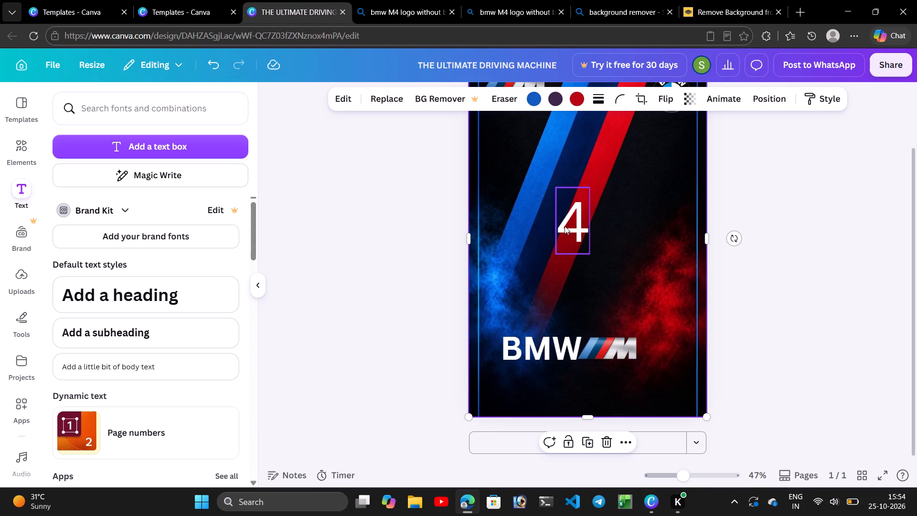
Delete the oversized "4" text box from the middle of the poster.
{"action": "left_click", "coordinate": [565, 226]}
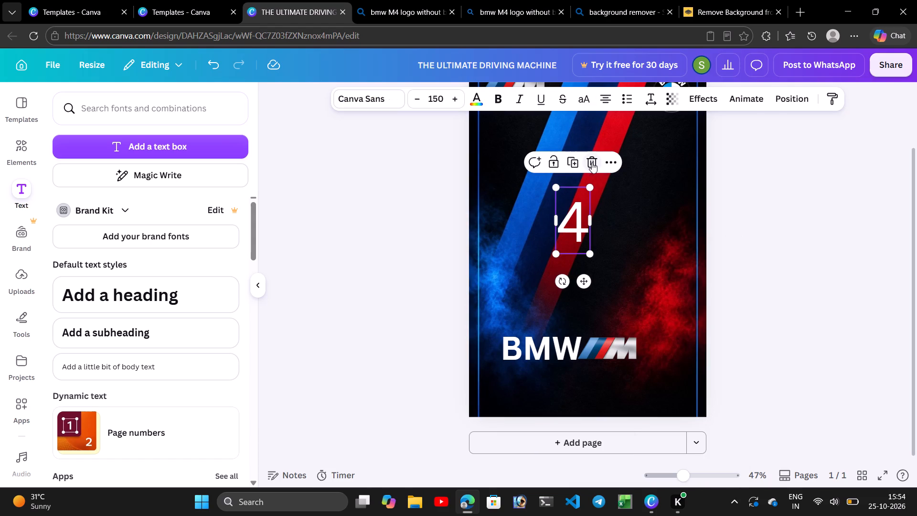
{"action": "left_click", "coordinate": [592, 162]}
Add a heading containing "4" above the BMW M title and enlarge it to about font size 82.7.
{"action": "left_click", "coordinate": [118, 291]}
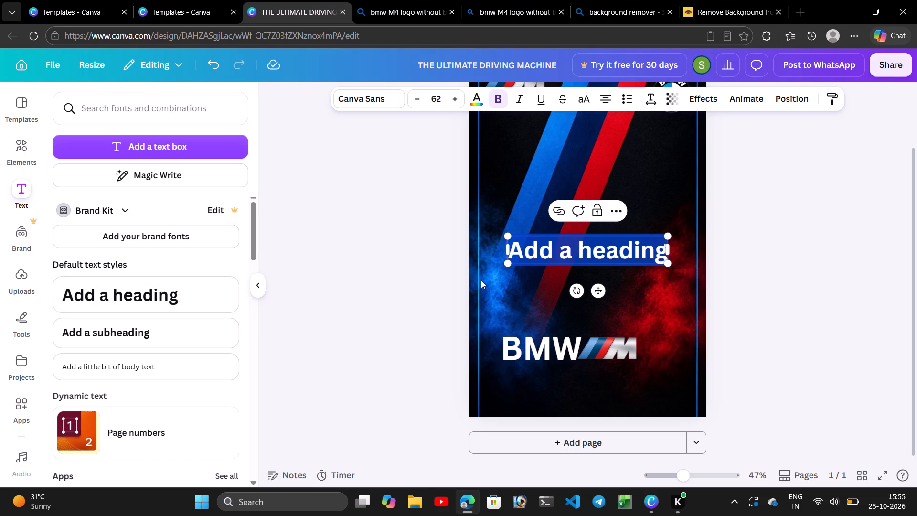
{"action": "key", "text": "4"}
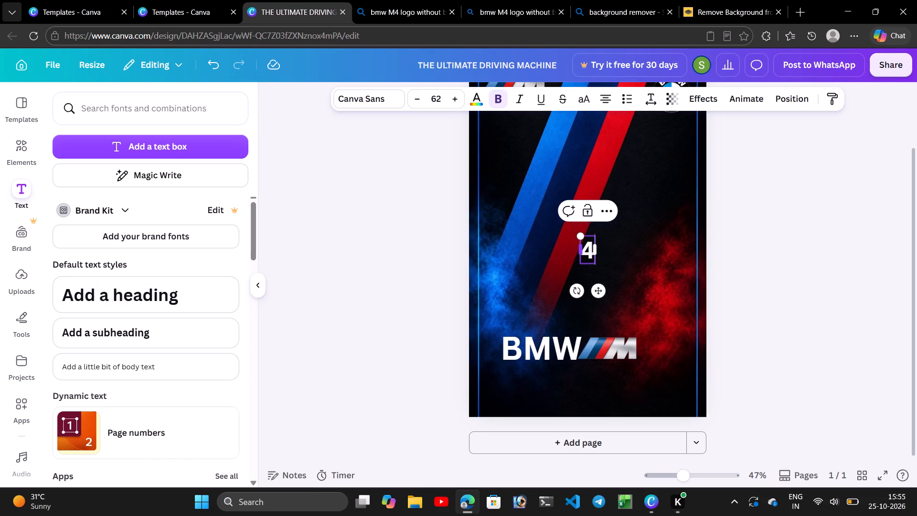
{"action": "left_click_drag", "start_coordinate": [578, 237], "coordinate": [560, 234]}
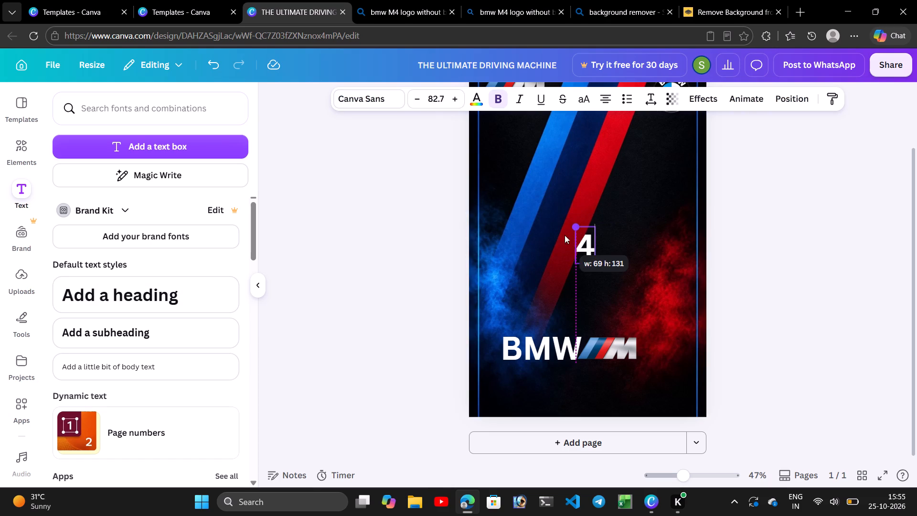
Move the "4" heading directly after the M logo, level with the BMW letters.
{"action": "left_click_drag", "start_coordinate": [580, 248], "coordinate": [659, 342]}
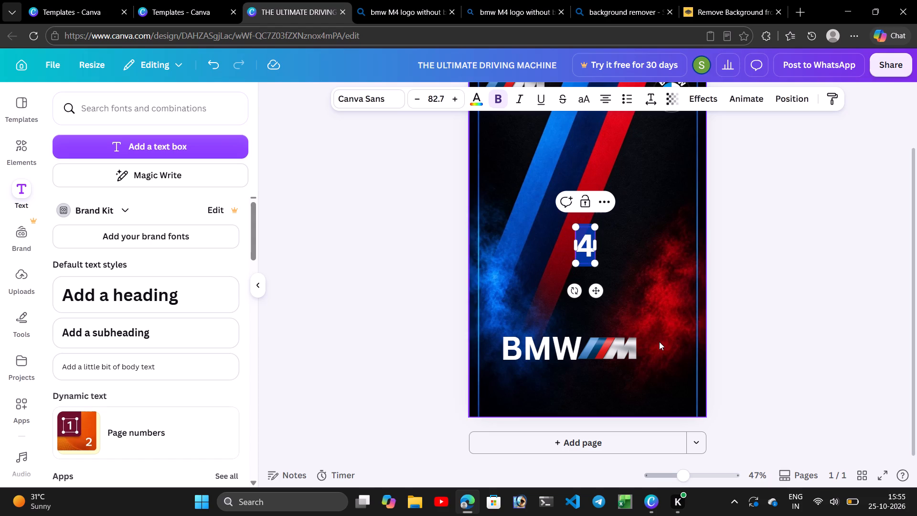
{"action": "left_click_drag", "start_coordinate": [659, 342], "coordinate": [661, 343]}
{"action": "left_click", "coordinate": [644, 276]}
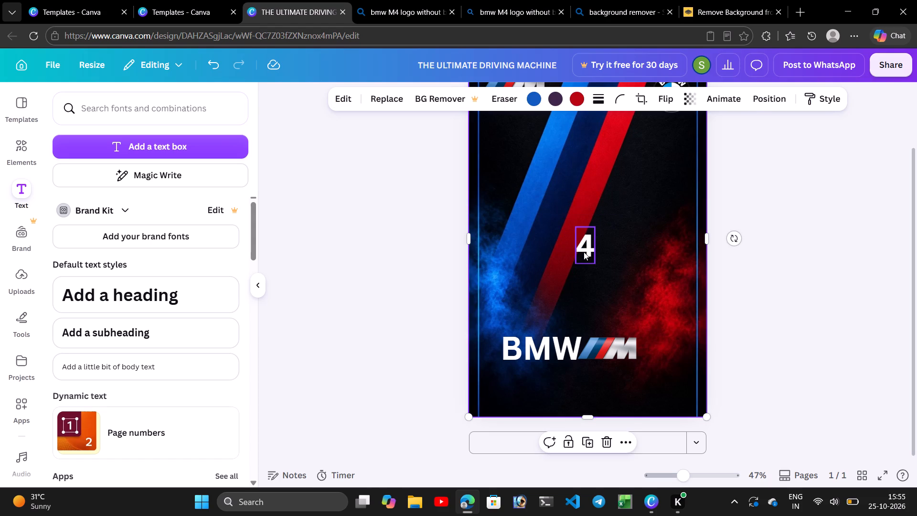
{"action": "left_click_drag", "start_coordinate": [584, 251], "coordinate": [650, 341]}
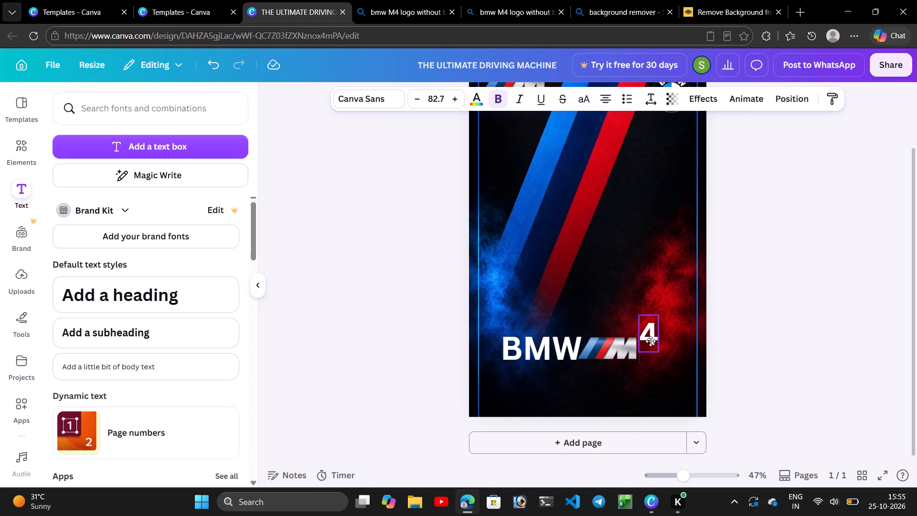
{"action": "left_click_drag", "start_coordinate": [650, 341], "coordinate": [648, 346]}
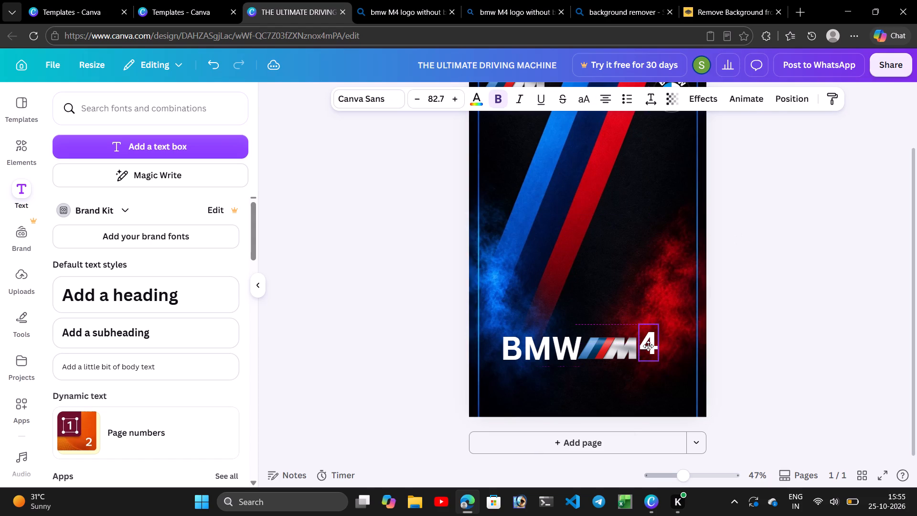
{"action": "left_click_drag", "start_coordinate": [648, 346], "coordinate": [650, 353]}
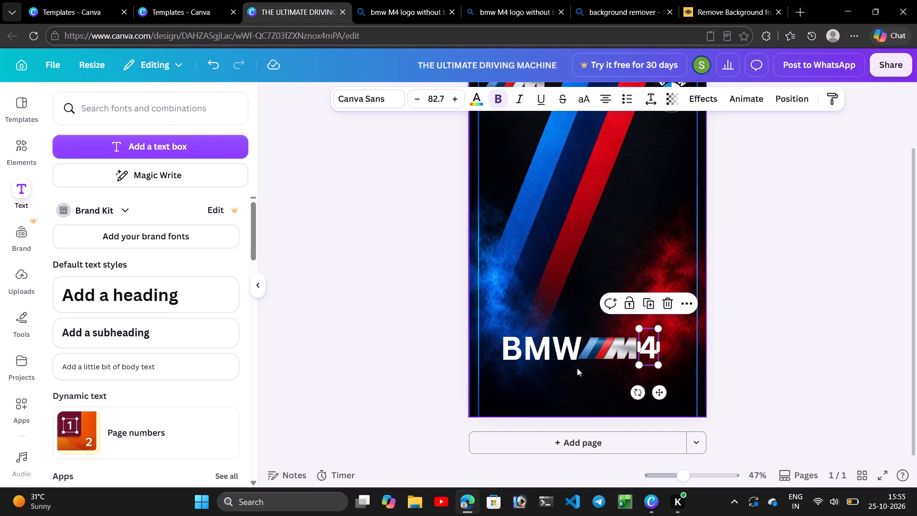
{"action": "left_click", "coordinate": [574, 367]}
{"action": "left_click", "coordinate": [632, 225]}
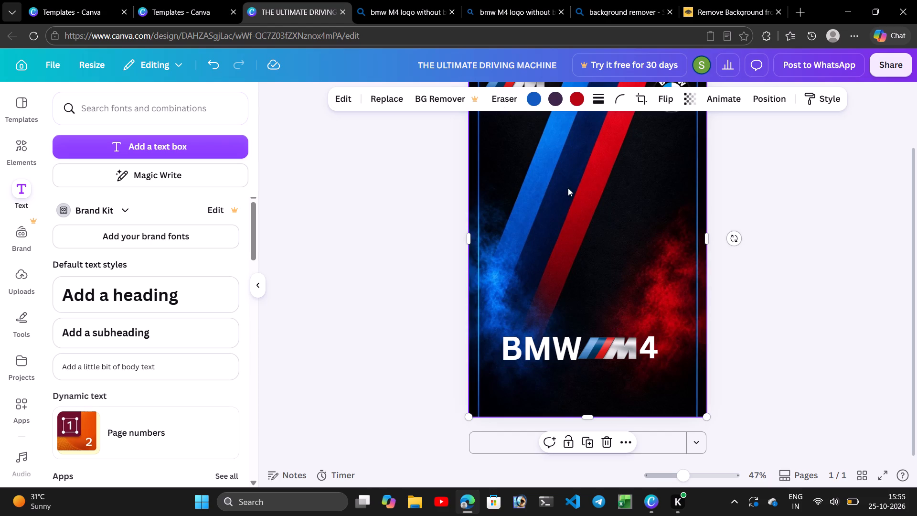
Italicize both the BMW heading and the "4" heading to match the slant of the M logo.
{"action": "left_click", "coordinate": [539, 350]}
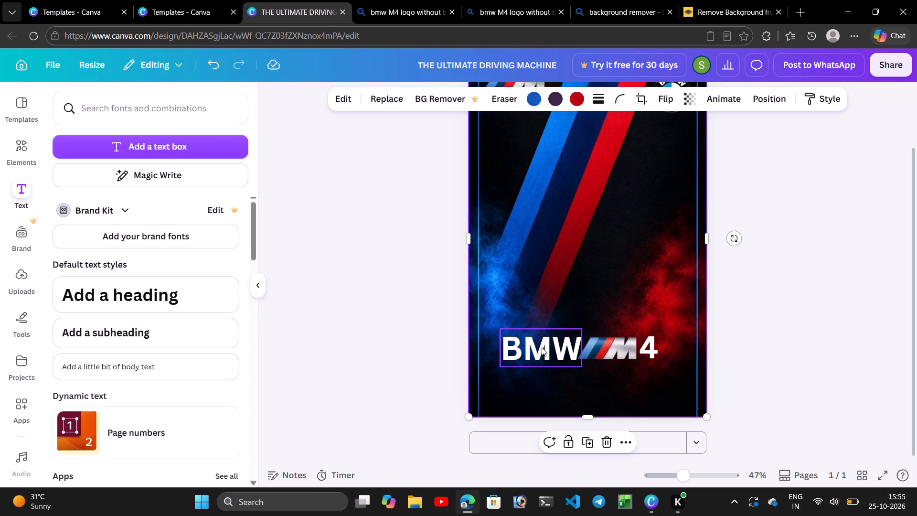
{"action": "left_click", "coordinate": [518, 103]}
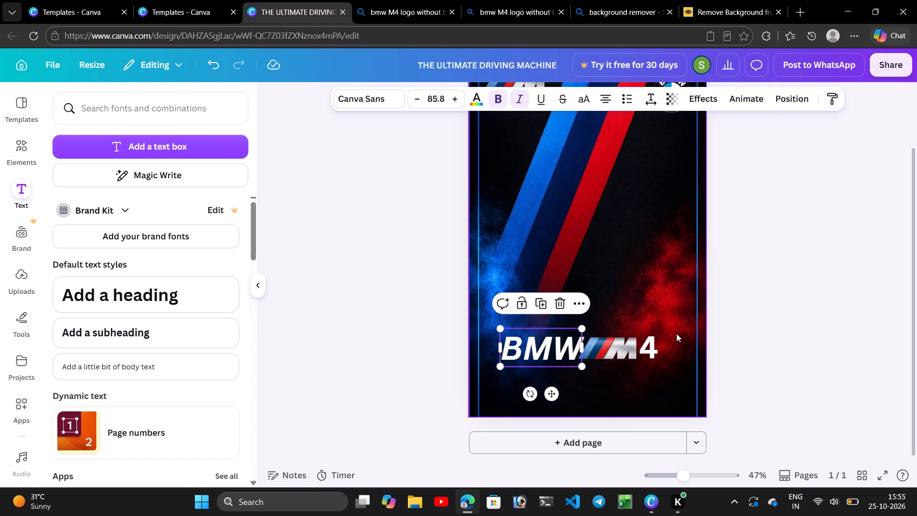
{"action": "left_click", "coordinate": [652, 351]}
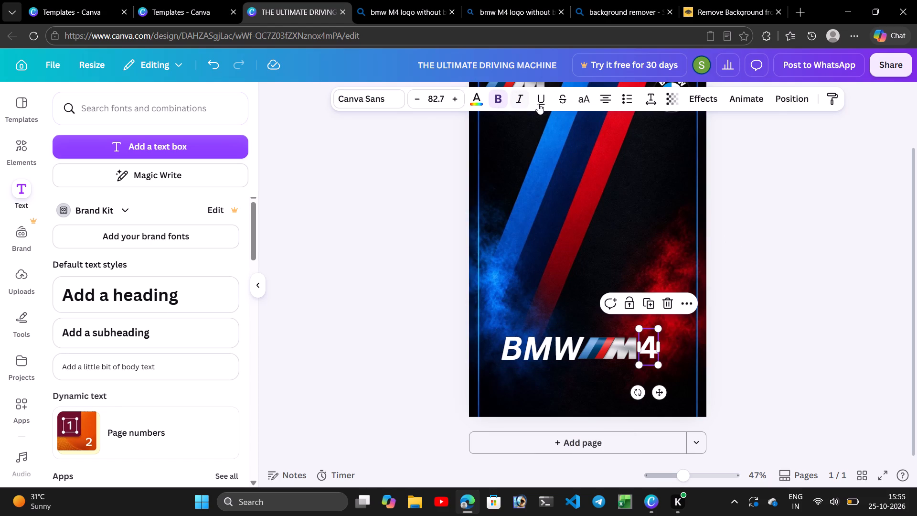
{"action": "left_click", "coordinate": [524, 103]}
{"action": "left_click", "coordinate": [648, 154]}
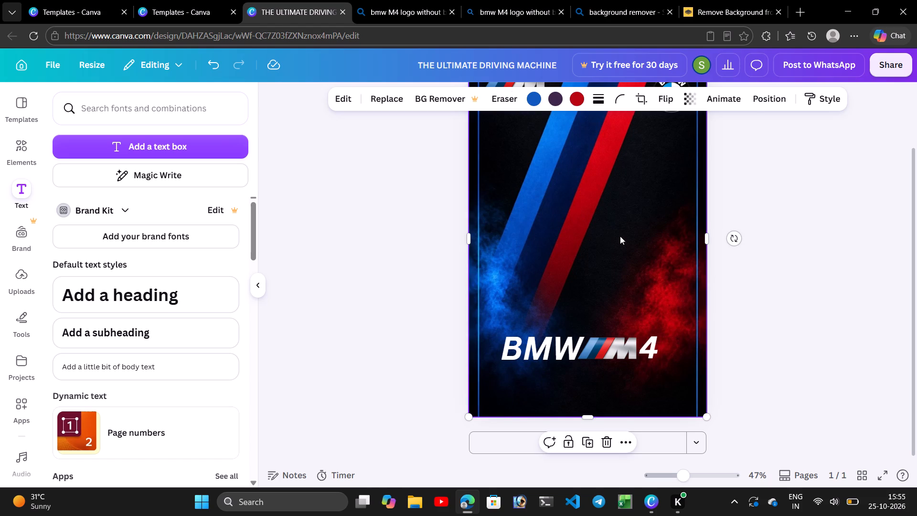
Review the whole poster, from the logos and slogan at its top down to the BMW M4 title.
{"action": "scroll", "coordinate": [620, 236], "scroll_direction": "up", "scroll_amount": 7}
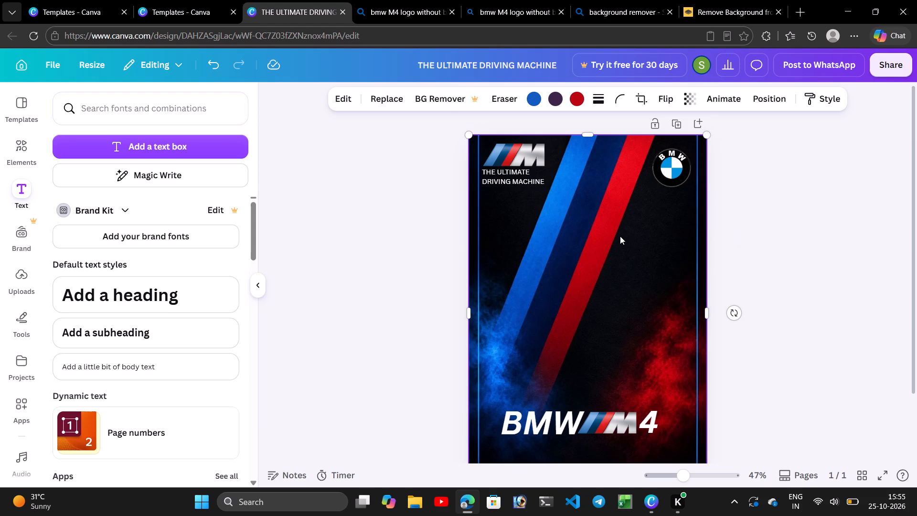
{"action": "scroll", "coordinate": [620, 236], "scroll_direction": "down", "scroll_amount": 5}
{"action": "scroll", "coordinate": [620, 236], "scroll_direction": "up", "scroll_amount": 10}
{"action": "scroll", "coordinate": [620, 236], "scroll_direction": "down", "scroll_amount": 7}
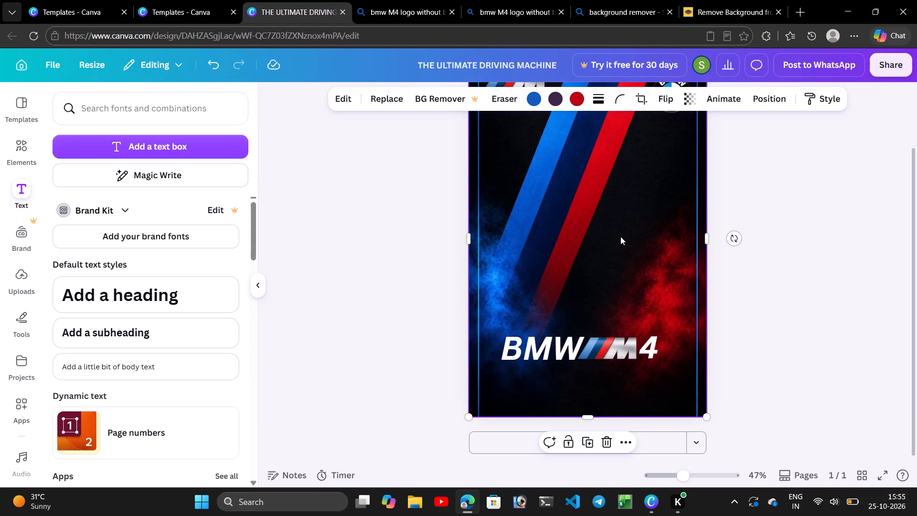
{"action": "scroll", "coordinate": [620, 236], "scroll_direction": "down", "scroll_amount": 3}
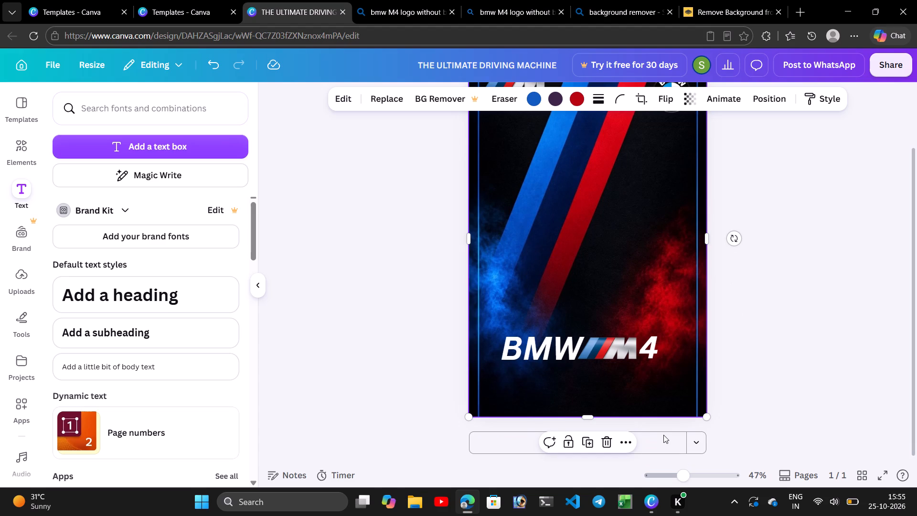